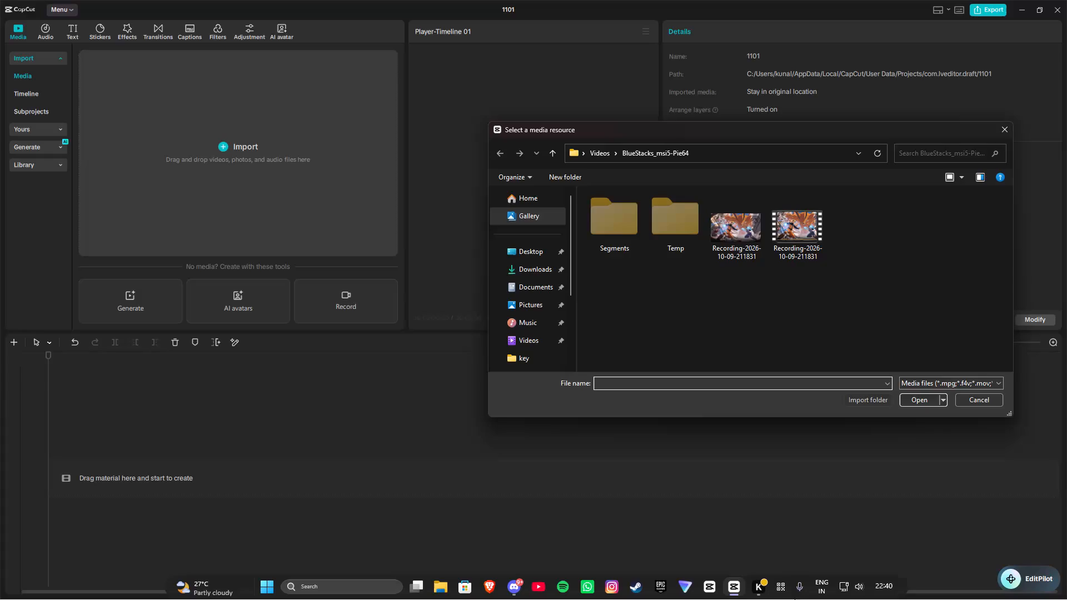
Import all nine recordings from the New folder inside "vedio &adio" on Local Disk (C:).
{"action": "left_click", "coordinate": [1006, 131]}
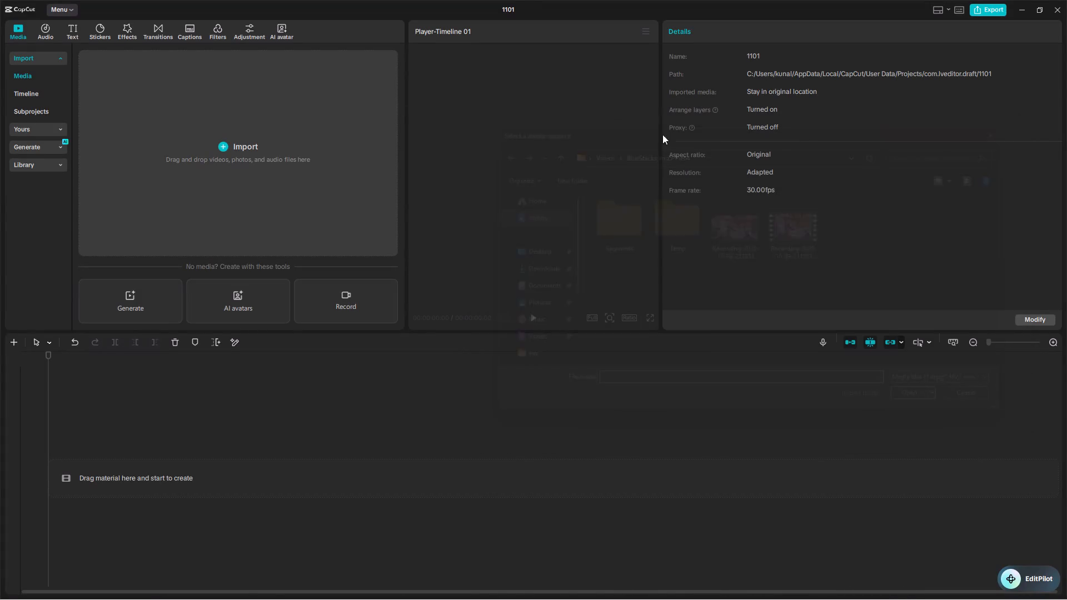
{"action": "left_click", "coordinate": [293, 106]}
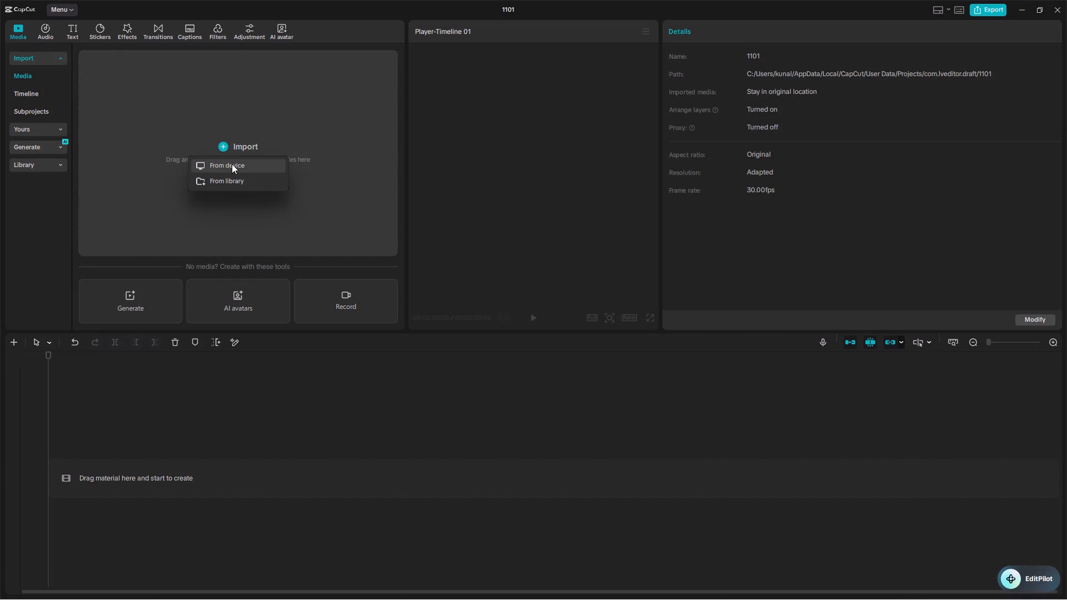
{"action": "left_click", "coordinate": [232, 164]}
{"action": "scroll", "coordinate": [531, 335], "scroll_direction": "down", "scroll_amount": 7}
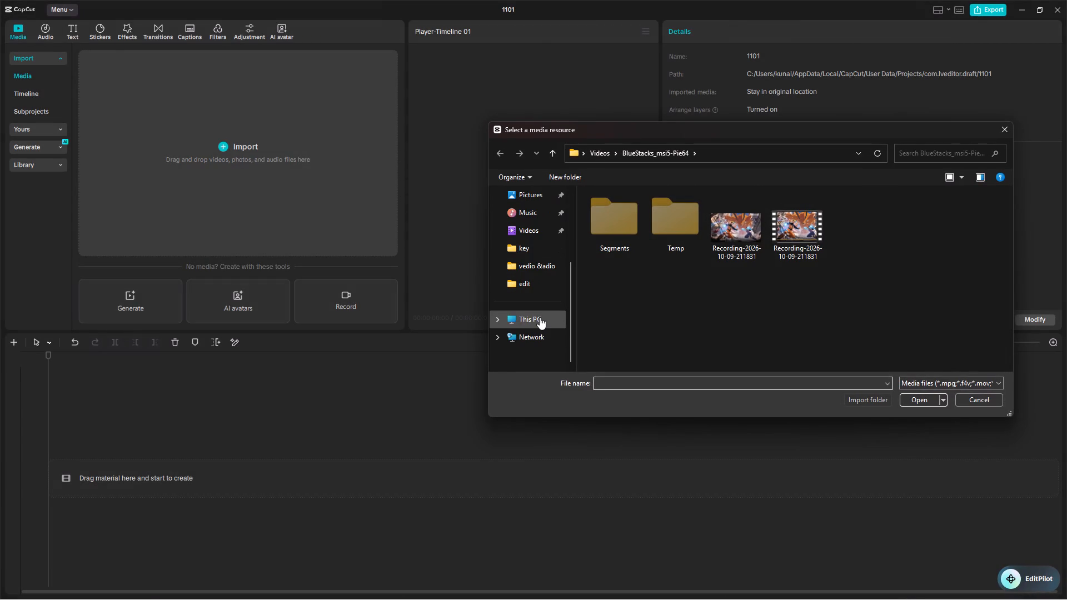
{"action": "double_click", "coordinate": [531, 264]}
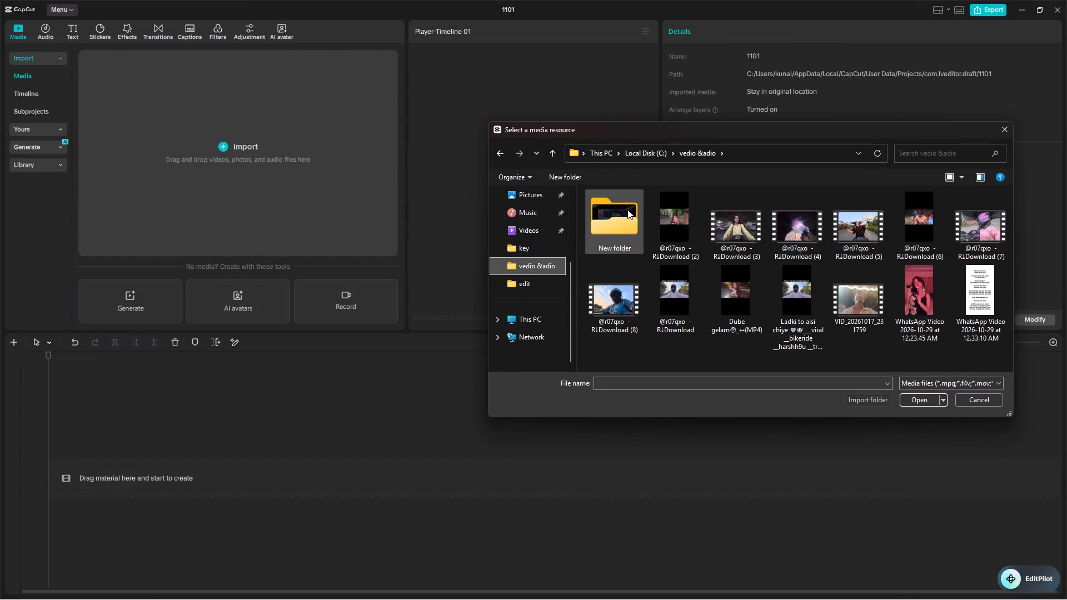
{"action": "left_click", "coordinate": [627, 209]}
{"action": "left_click", "coordinate": [916, 398]}
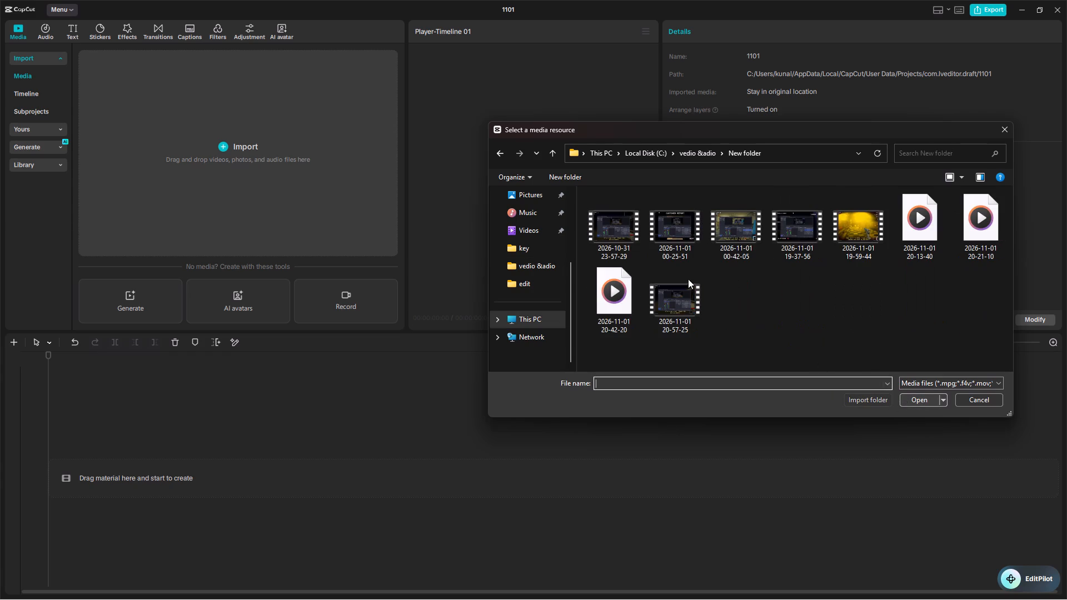
{"action": "left_click_drag", "start_coordinate": [810, 333], "coordinate": [624, 231]}
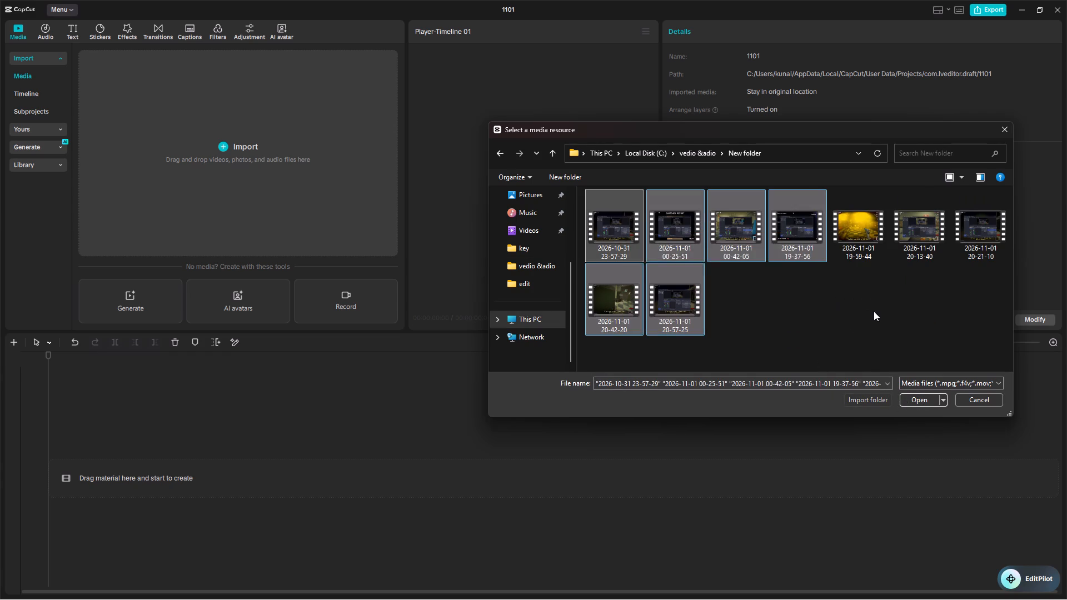
{"action": "left_click", "coordinate": [874, 311]}
{"action": "left_click_drag", "start_coordinate": [595, 350], "coordinate": [987, 240]}
{"action": "left_click", "coordinate": [916, 403]}
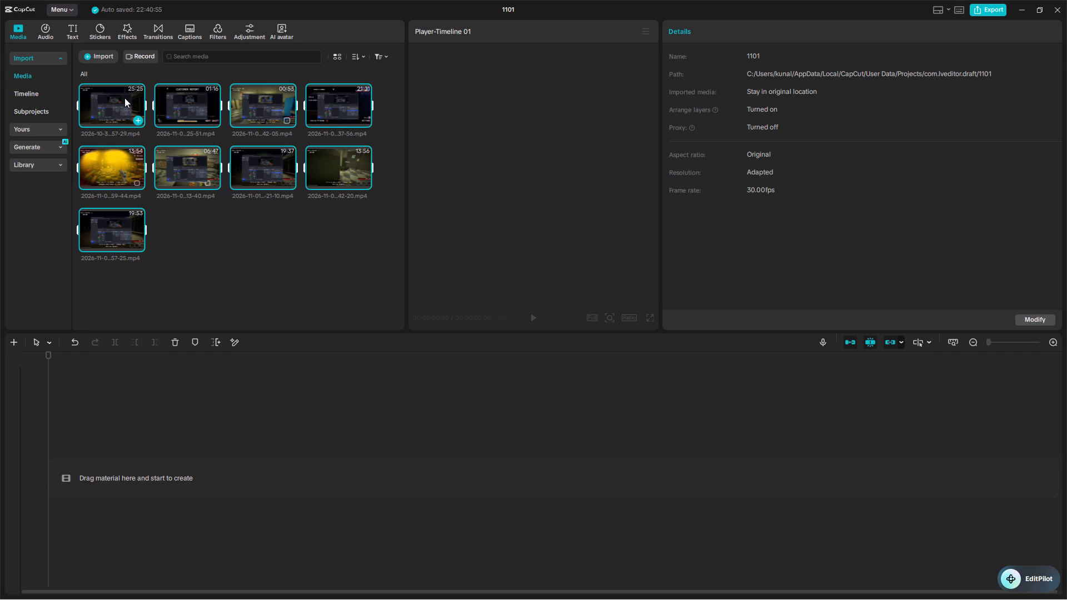
{"action": "left_click", "coordinate": [252, 105]}
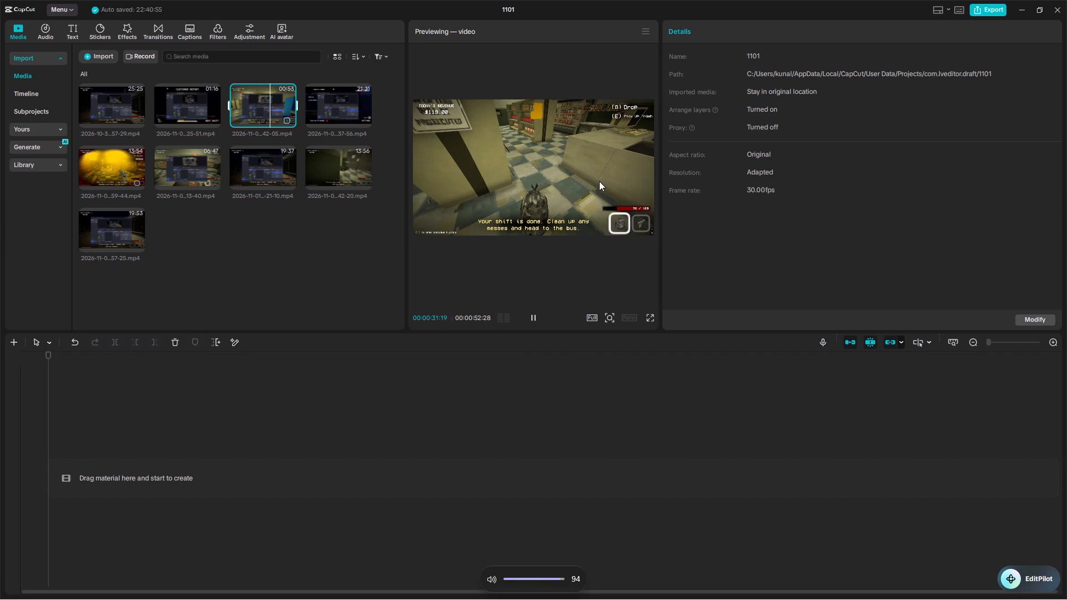
{"action": "left_click", "coordinate": [501, 319]}
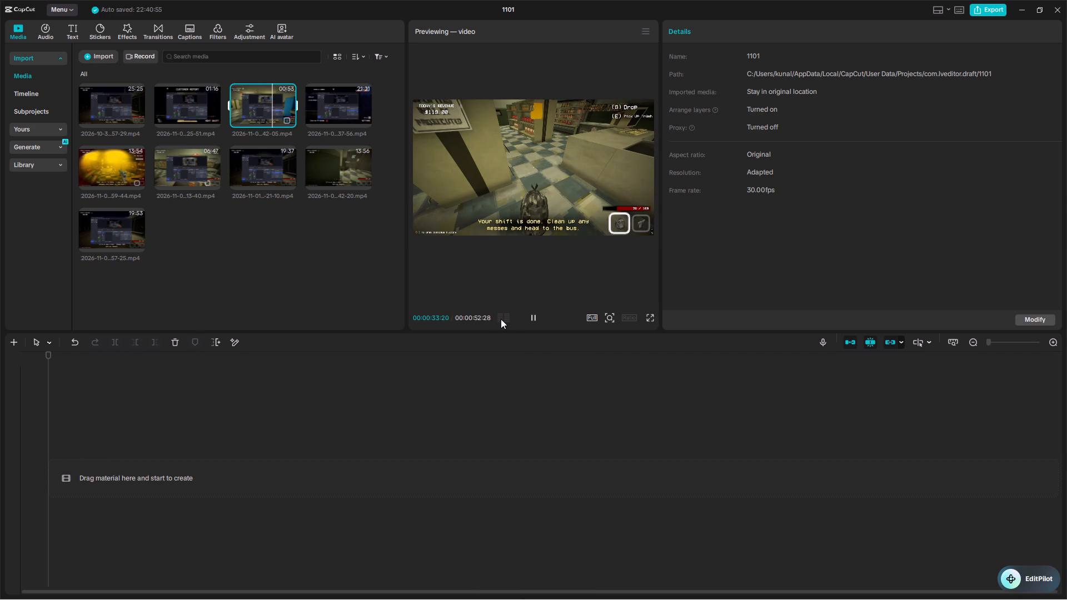
{"action": "left_click_drag", "start_coordinate": [1028, 549], "coordinate": [1026, 531]}
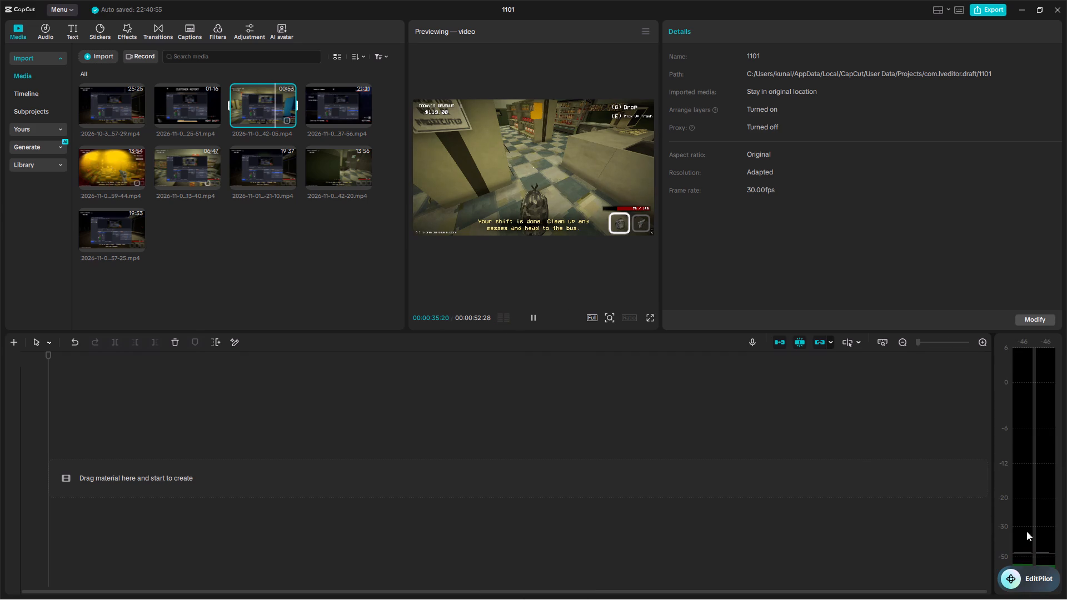
{"action": "left_click_drag", "start_coordinate": [1026, 531], "coordinate": [1021, 486]}
{"action": "left_click", "coordinate": [1021, 485]}
{"action": "left_click", "coordinate": [1024, 492]}
{"action": "left_click_drag", "start_coordinate": [1029, 543], "coordinate": [1025, 518]}
{"action": "left_click_drag", "start_coordinate": [1025, 518], "coordinate": [1026, 461]}
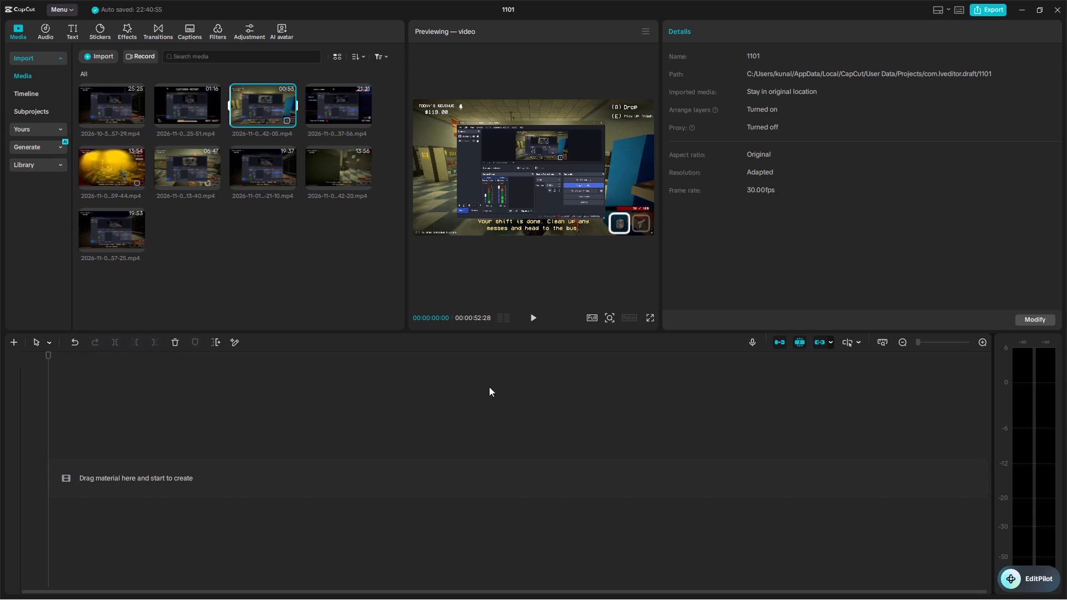
{"action": "left_click", "coordinate": [290, 120]}
{"action": "left_click", "coordinate": [162, 484]}
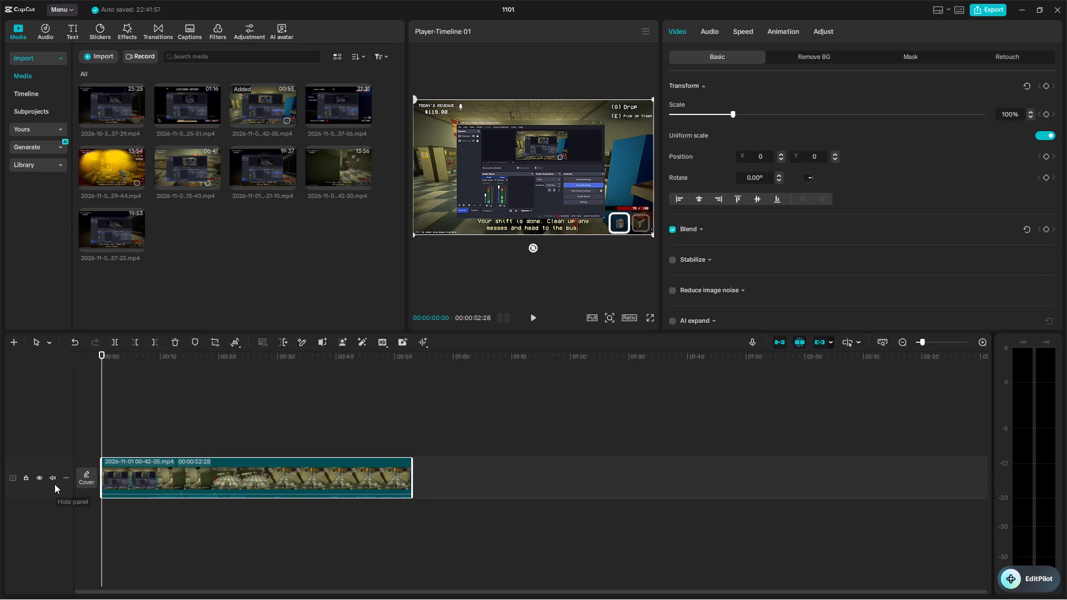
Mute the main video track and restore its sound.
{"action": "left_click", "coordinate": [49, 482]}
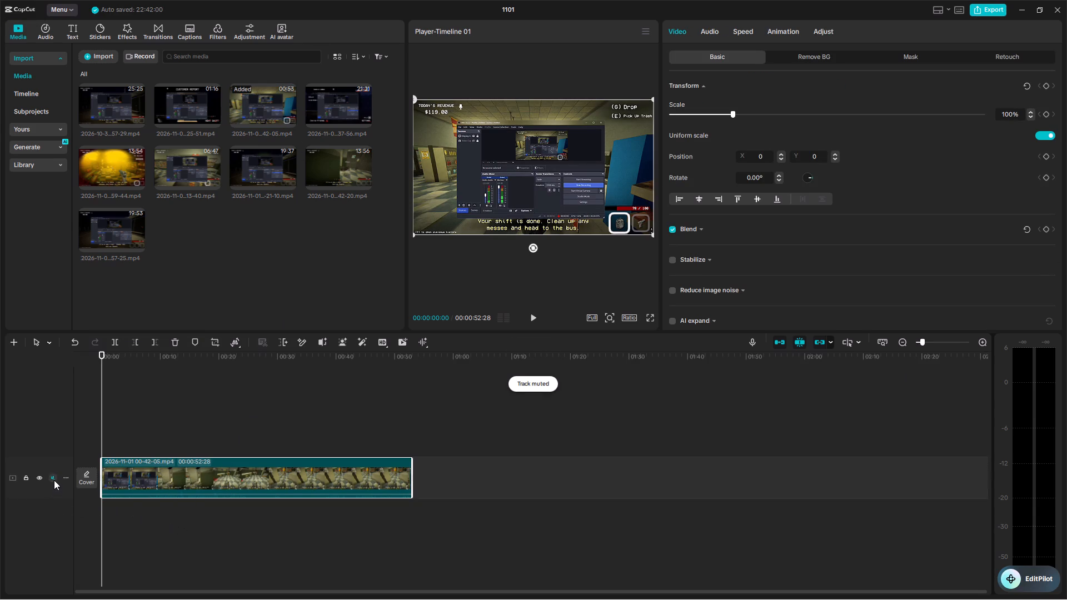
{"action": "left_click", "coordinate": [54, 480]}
Extract the audio of the 00-42-05 video clip to its own track.
{"action": "right_click", "coordinate": [160, 473]}
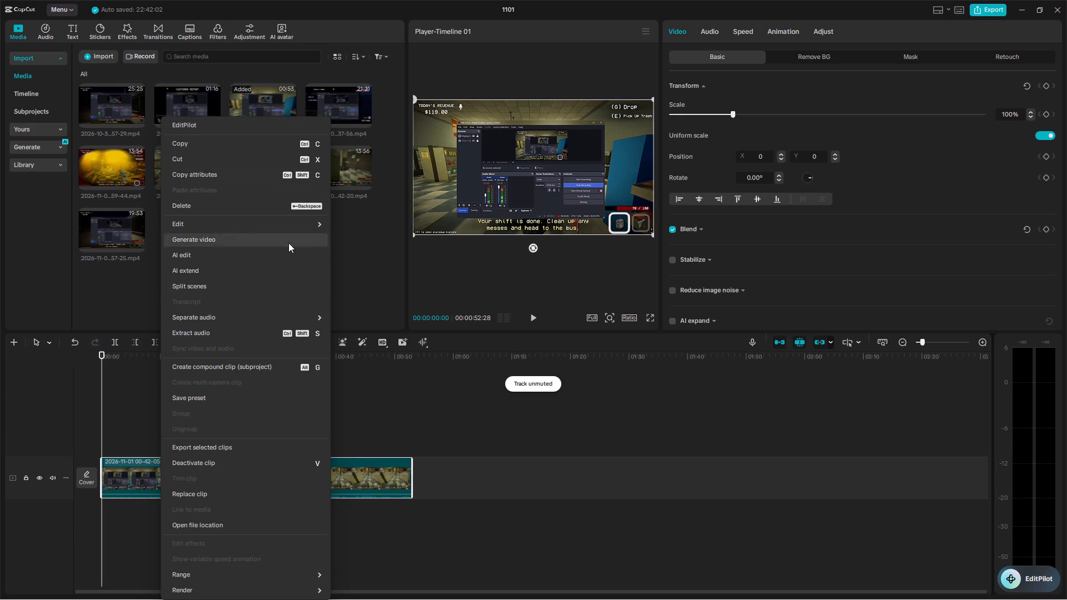
{"action": "left_click", "coordinate": [205, 336]}
Raise the volume of the extracted audio clip to 20.0 dB.
{"action": "left_click", "coordinate": [227, 516]}
{"action": "left_click", "coordinate": [227, 517]}
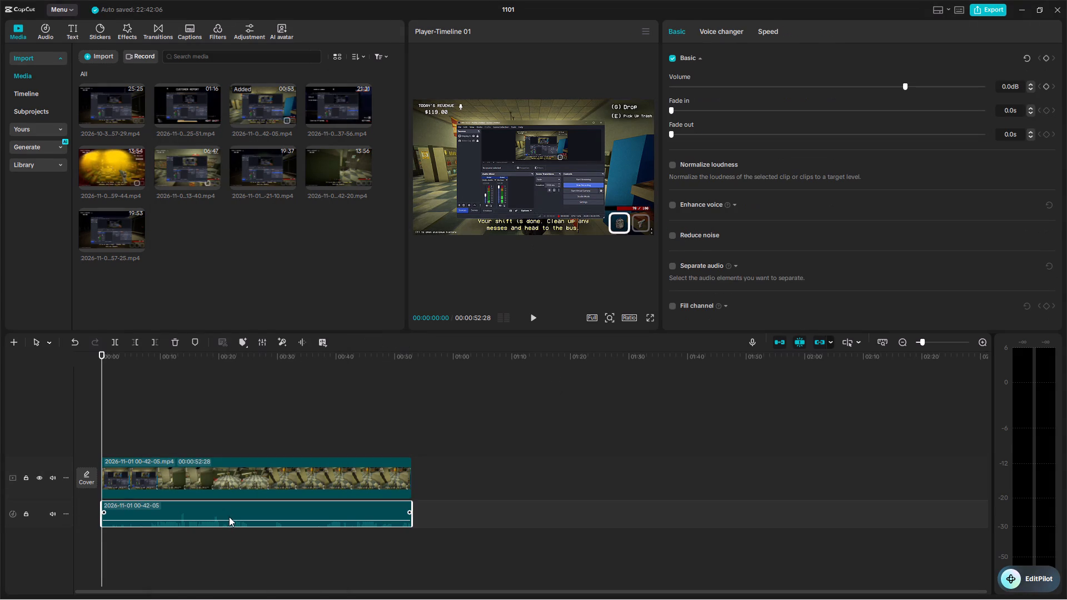
{"action": "left_click_drag", "start_coordinate": [395, 519], "coordinate": [396, 506]}
{"action": "left_click", "coordinate": [466, 503]}
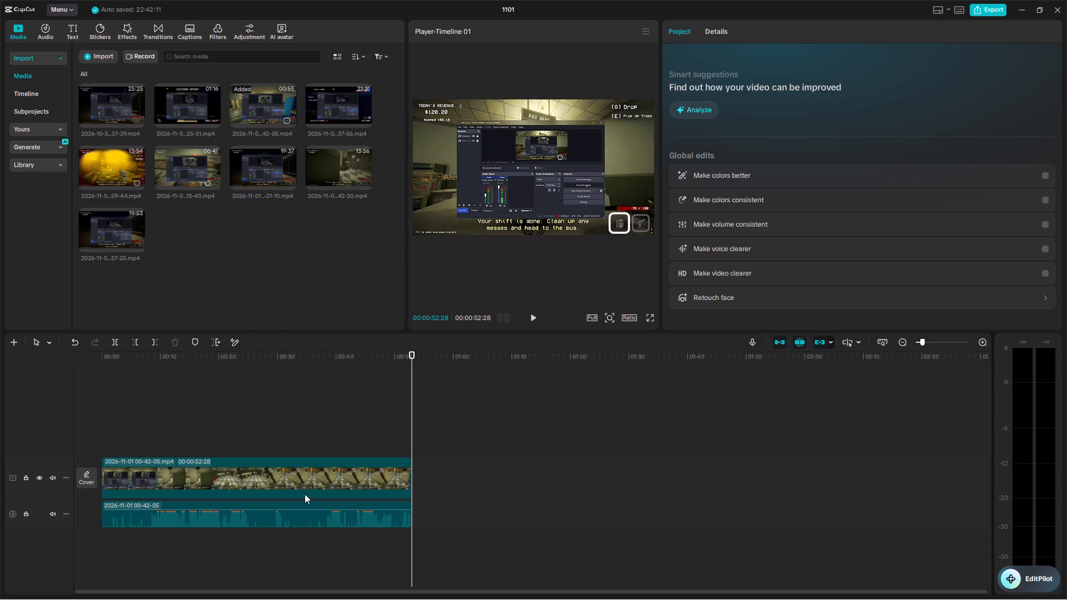
Return the playhead to the timeline start and mute the main video track.
{"action": "left_click_drag", "start_coordinate": [412, 357], "coordinate": [70, 433]}
{"action": "left_click", "coordinate": [52, 478]}
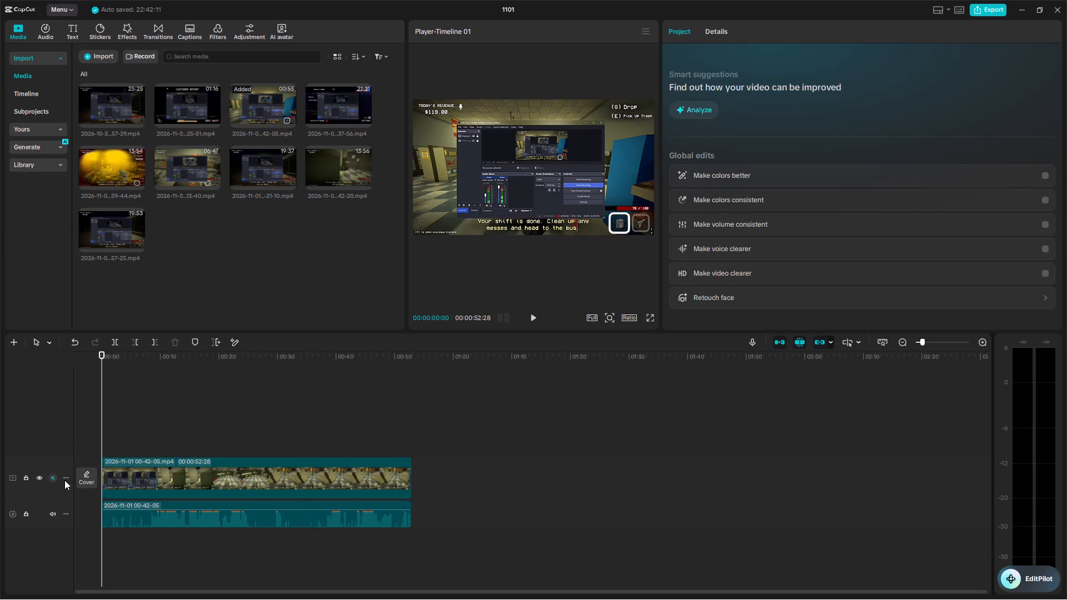
Play from the start, stop at 00:00:05:01, and split both the video clip and the extracted audio clip there.
{"action": "left_click", "coordinate": [535, 324]}
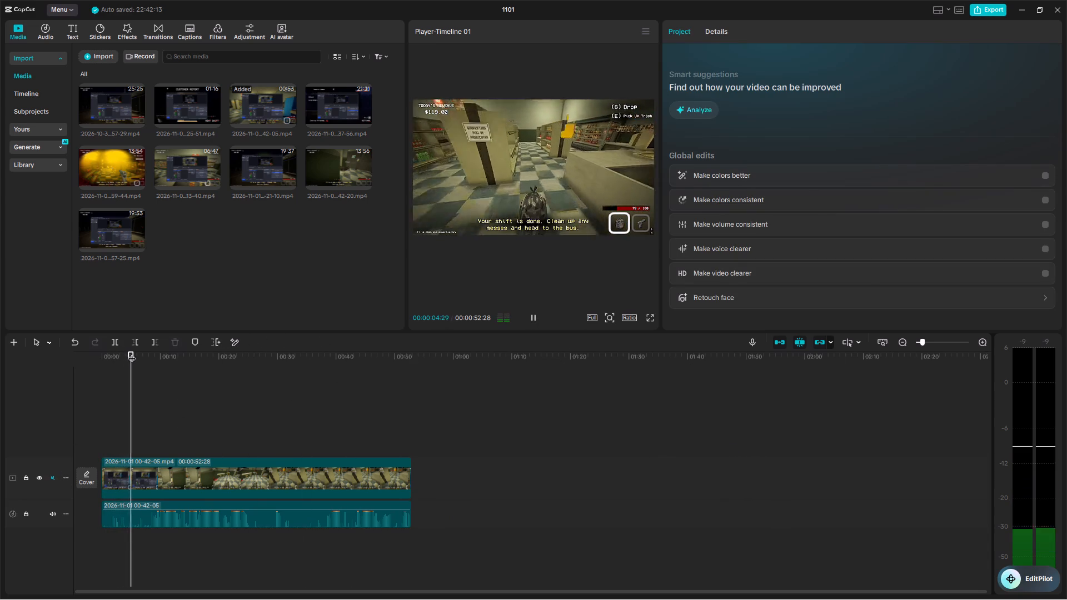
{"action": "left_click", "coordinate": [132, 353]}
{"action": "left_click", "coordinate": [135, 469]}
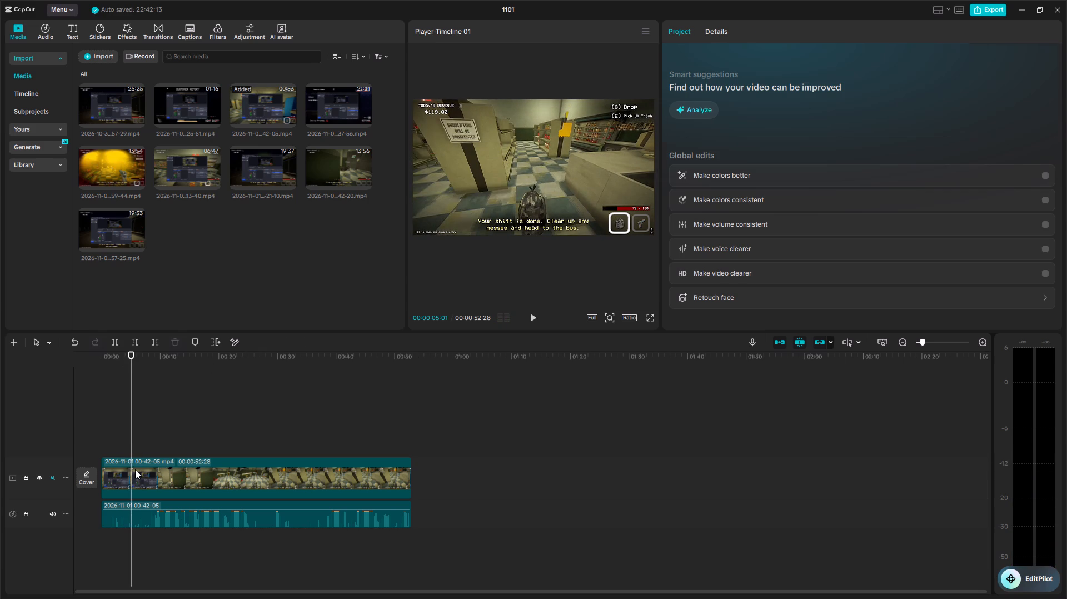
{"action": "left_click", "coordinate": [118, 344]}
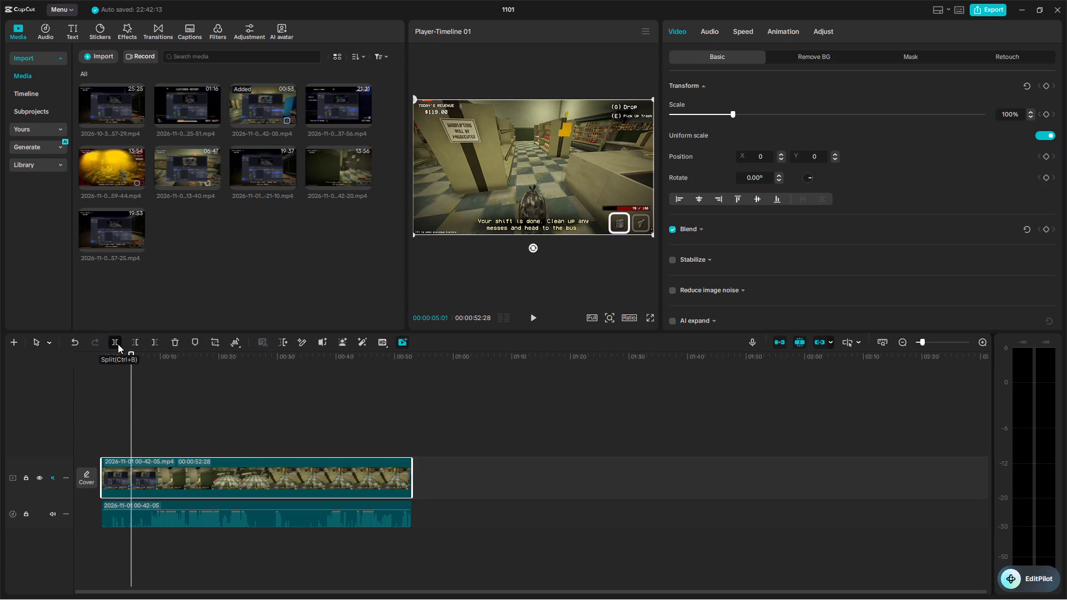
{"action": "left_click", "coordinate": [124, 521]}
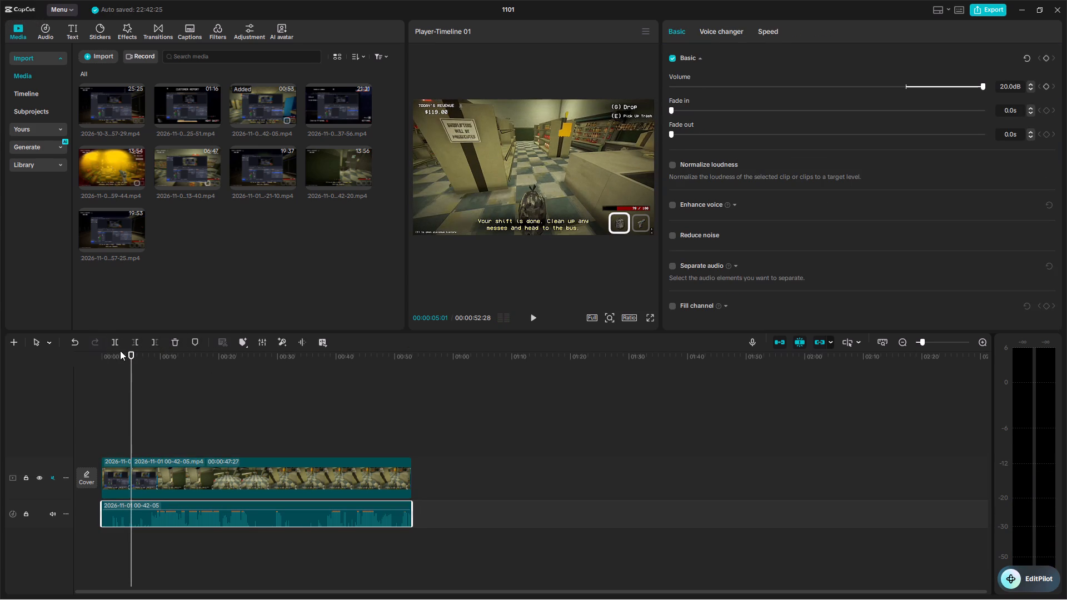
{"action": "left_click", "coordinate": [114, 347]}
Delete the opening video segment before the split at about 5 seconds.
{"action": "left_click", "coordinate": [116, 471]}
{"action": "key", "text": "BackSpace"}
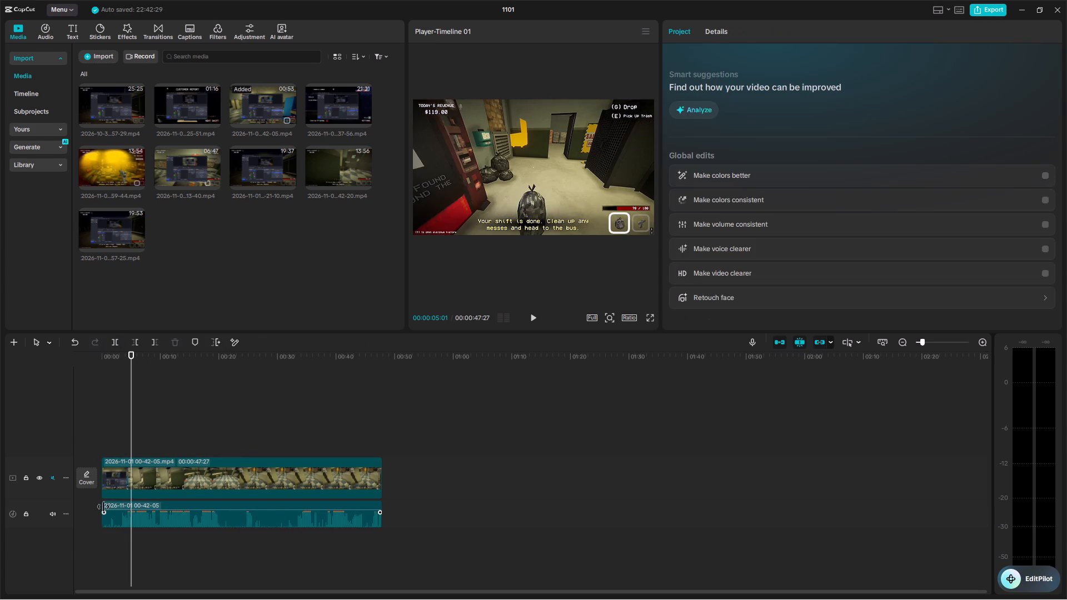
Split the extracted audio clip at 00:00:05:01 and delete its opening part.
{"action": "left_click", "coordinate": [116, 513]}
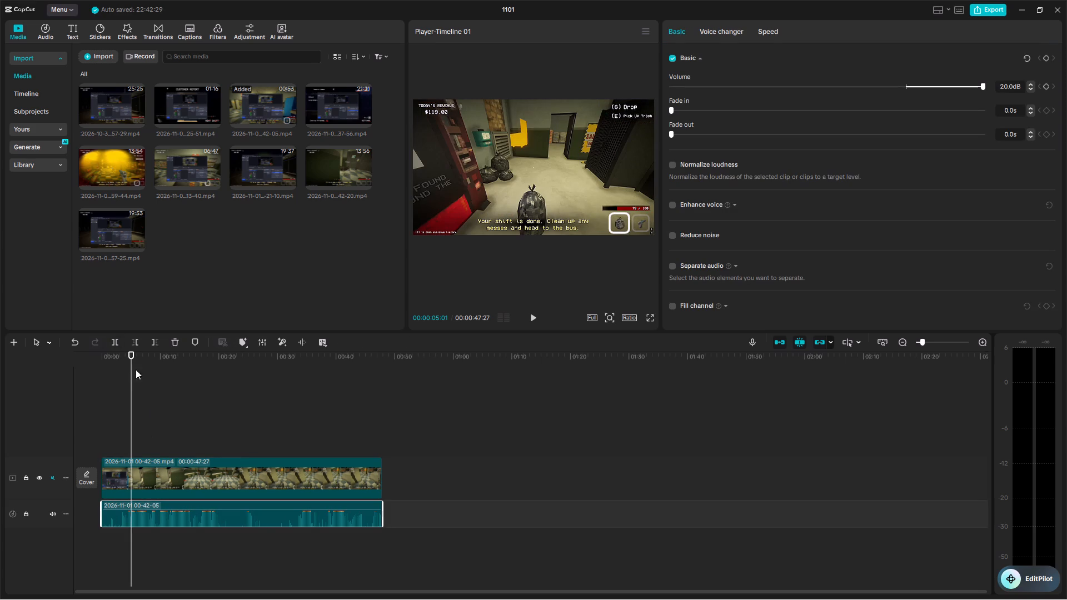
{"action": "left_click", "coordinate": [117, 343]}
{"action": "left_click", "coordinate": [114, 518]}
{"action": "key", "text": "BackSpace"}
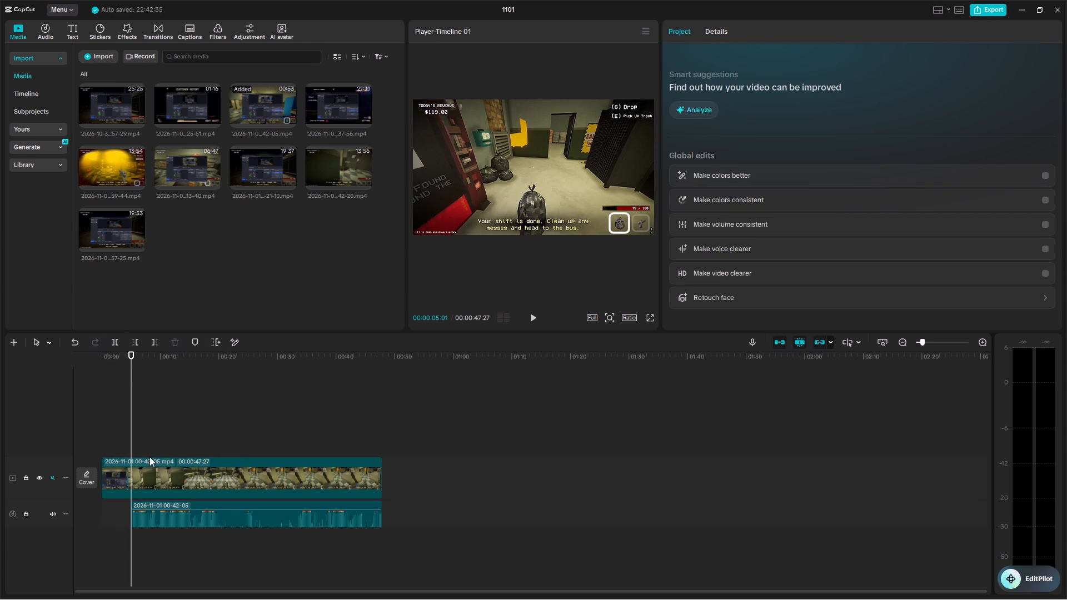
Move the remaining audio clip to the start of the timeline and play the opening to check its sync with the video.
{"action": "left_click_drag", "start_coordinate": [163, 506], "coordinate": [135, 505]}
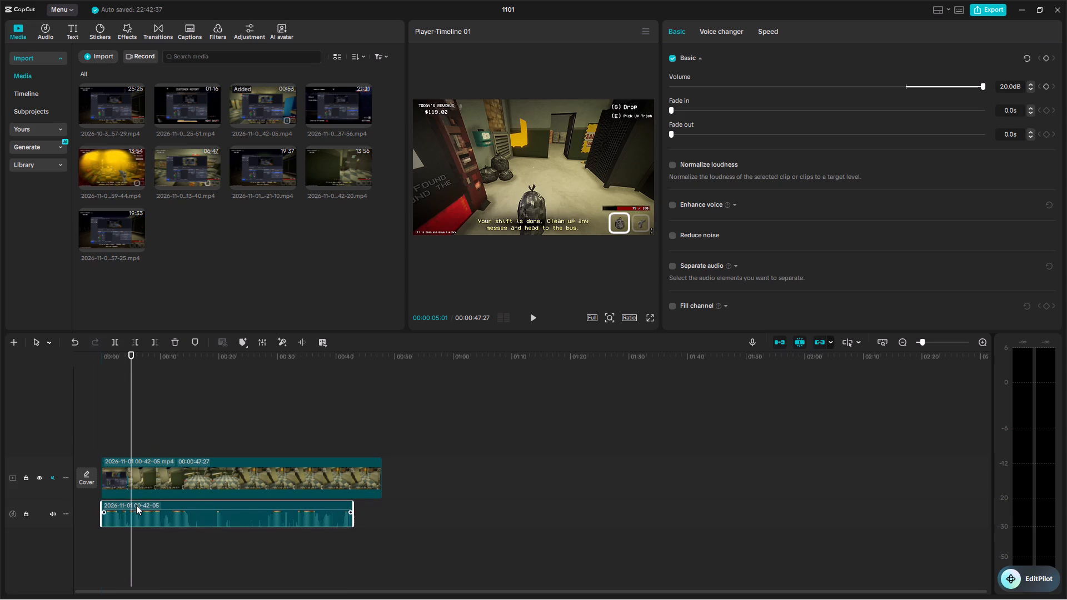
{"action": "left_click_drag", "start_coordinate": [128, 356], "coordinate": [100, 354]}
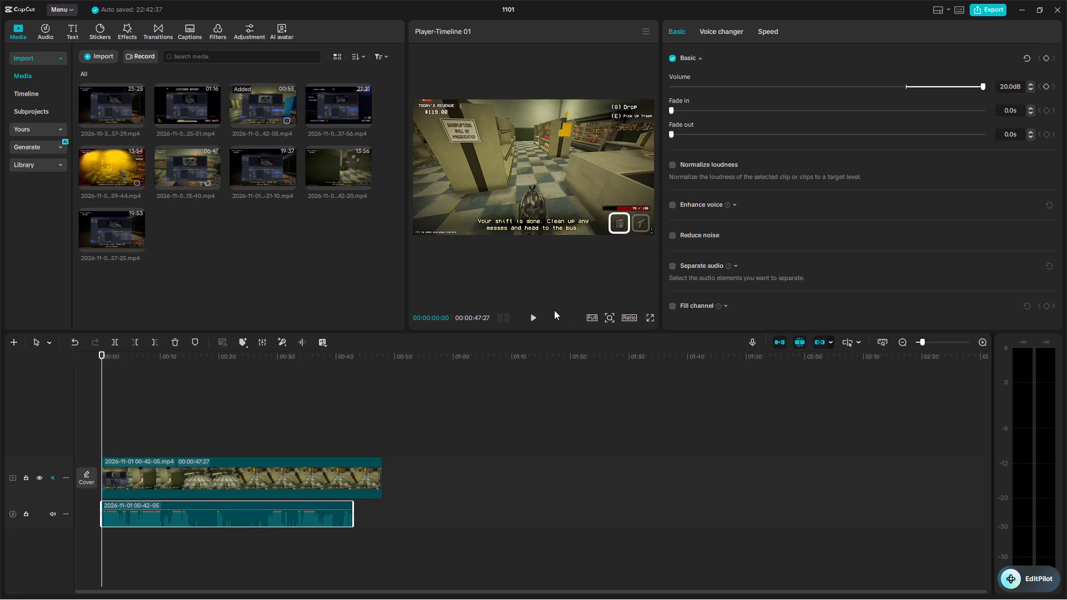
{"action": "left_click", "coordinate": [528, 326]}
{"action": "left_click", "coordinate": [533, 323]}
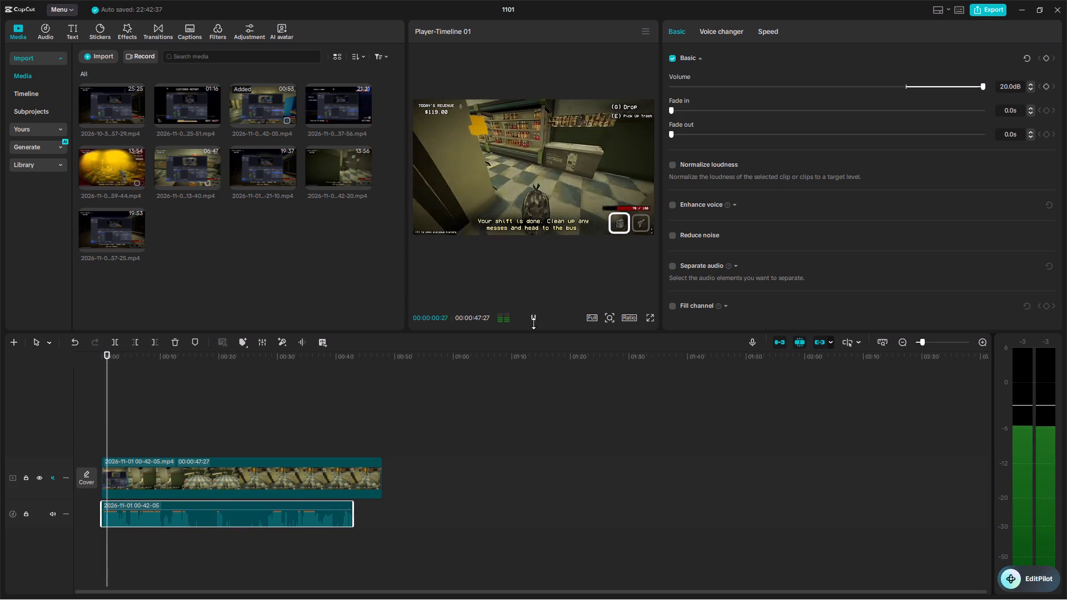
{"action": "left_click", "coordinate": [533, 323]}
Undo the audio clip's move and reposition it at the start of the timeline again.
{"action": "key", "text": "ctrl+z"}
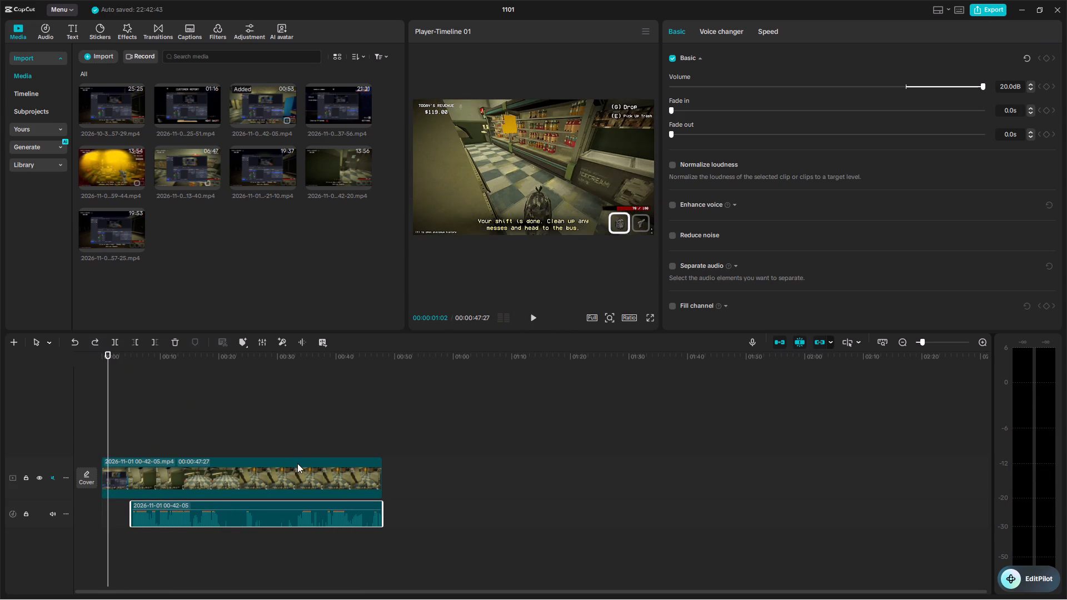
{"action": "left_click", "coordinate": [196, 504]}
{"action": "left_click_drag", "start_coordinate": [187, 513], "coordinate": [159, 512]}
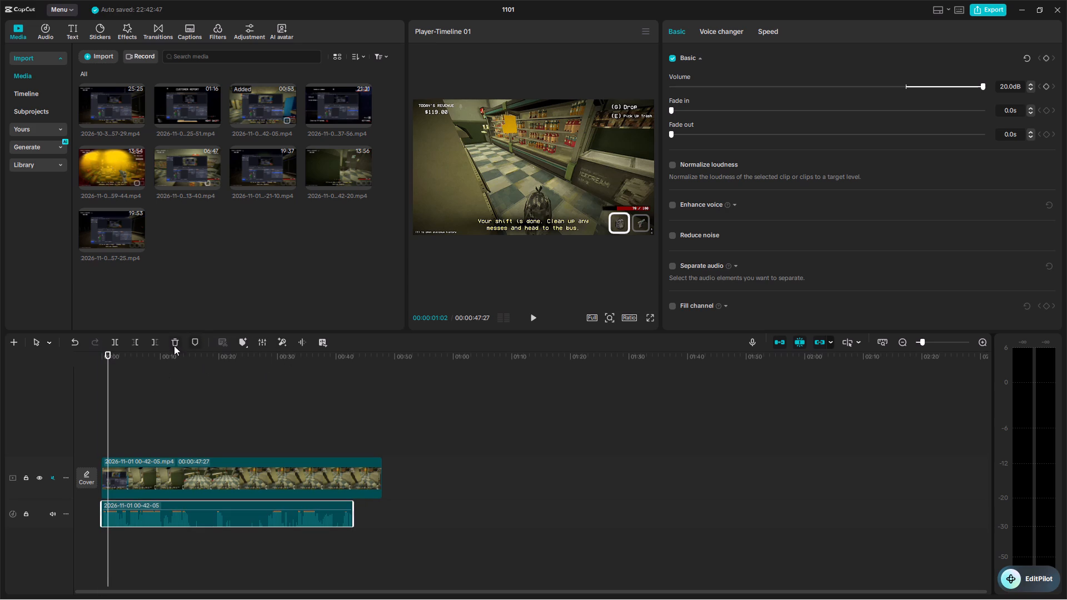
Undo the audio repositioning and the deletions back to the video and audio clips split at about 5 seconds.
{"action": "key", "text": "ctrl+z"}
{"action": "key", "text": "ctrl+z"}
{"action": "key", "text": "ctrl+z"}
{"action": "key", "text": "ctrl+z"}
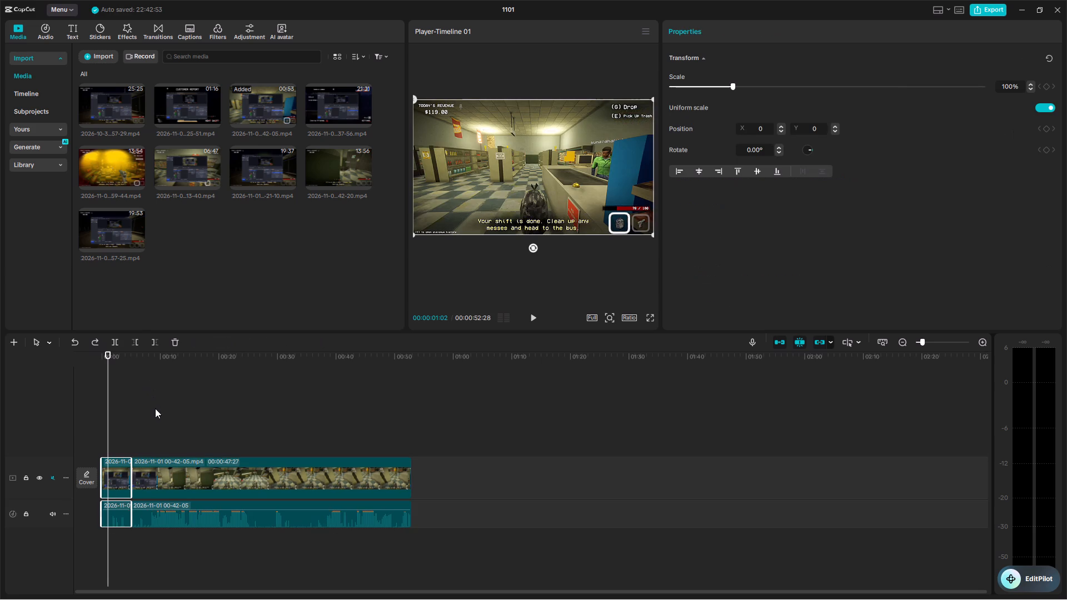
Delete the opening segments of about 5 seconds from both the audio and video tracks.
{"action": "left_click", "coordinate": [156, 411]}
{"action": "left_click", "coordinate": [125, 511]}
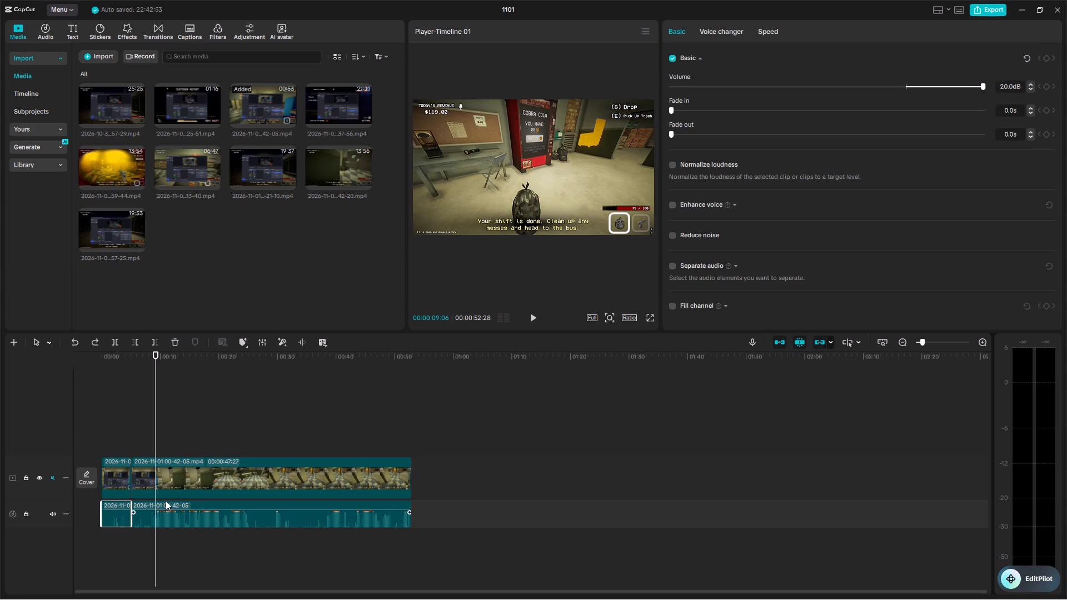
{"action": "key", "text": "BackSpace"}
{"action": "left_click", "coordinate": [122, 473]}
{"action": "key", "text": "BackSpace"}
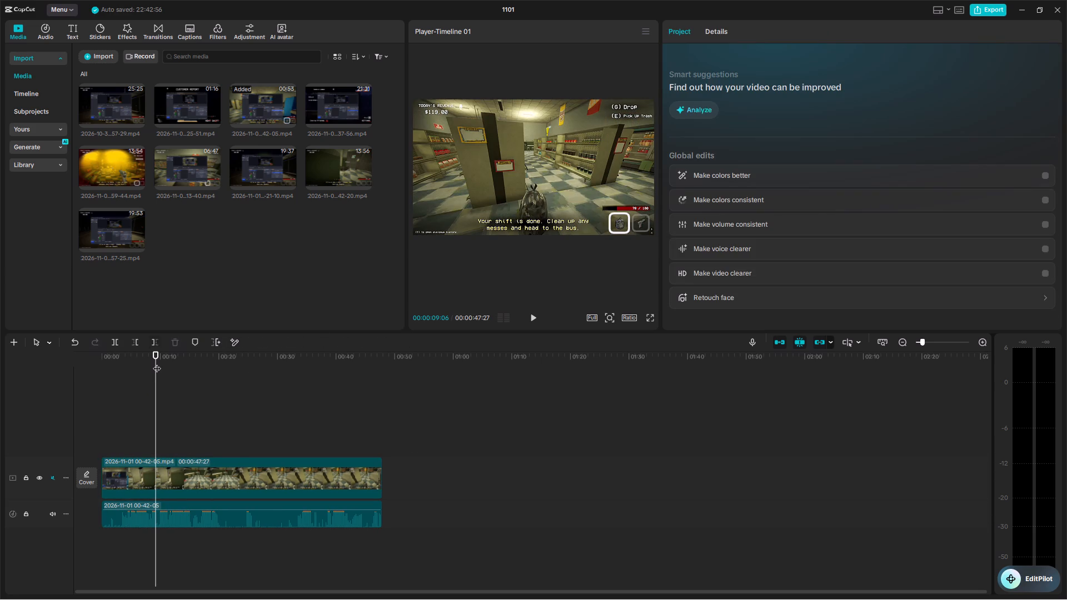
Play the trimmed 00-42-05 clip from its start to look for a suitable end point.
{"action": "left_click_drag", "start_coordinate": [157, 362], "coordinate": [96, 392]}
{"action": "left_click", "coordinate": [535, 318]}
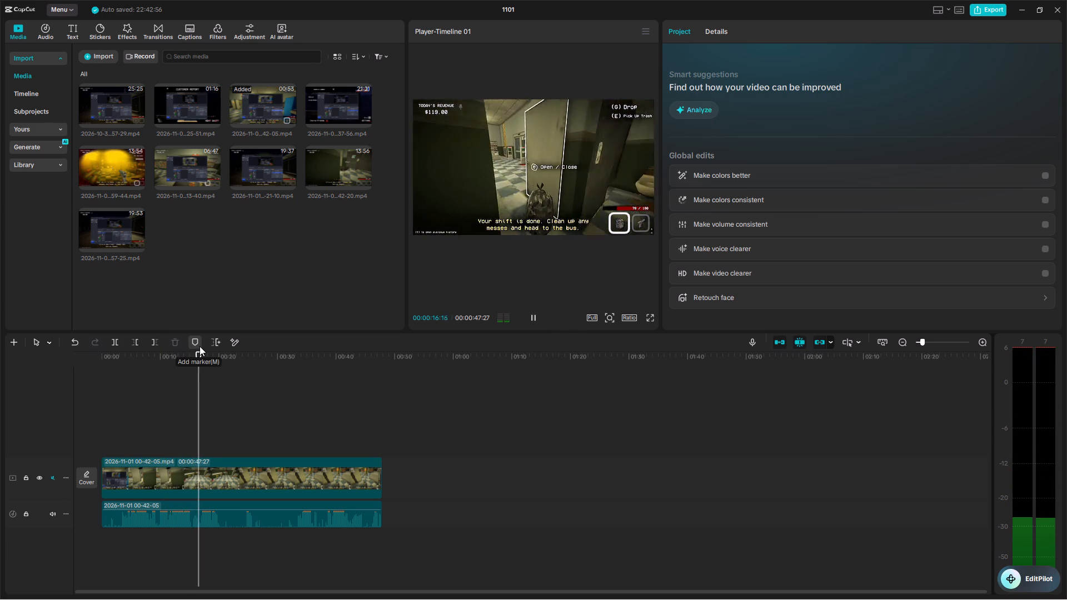
{"action": "left_click_drag", "start_coordinate": [209, 356], "coordinate": [205, 356]}
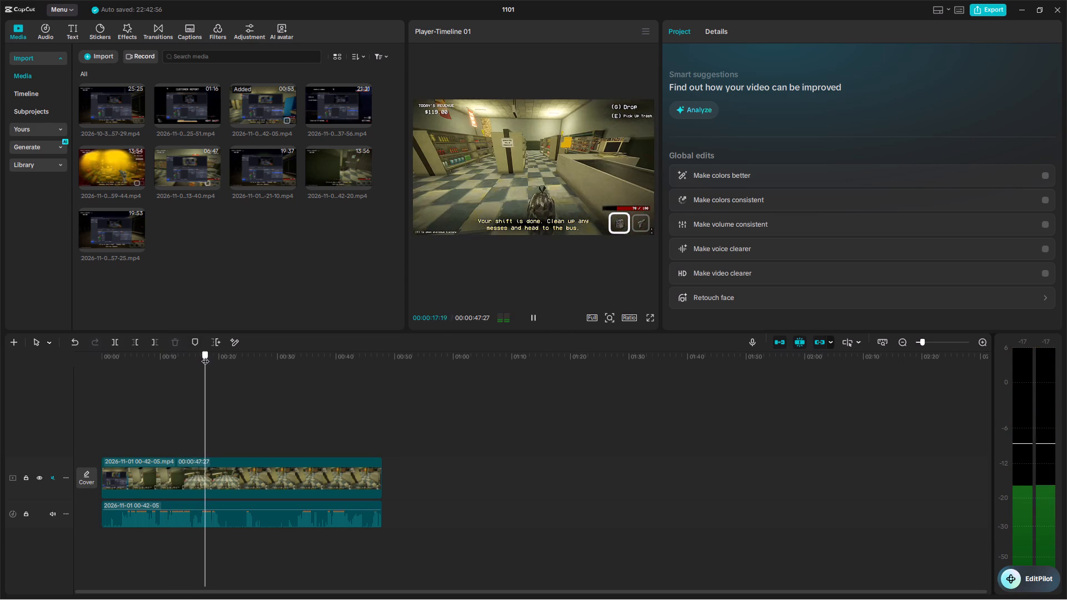
{"action": "left_click_drag", "start_coordinate": [205, 356], "coordinate": [106, 372]}
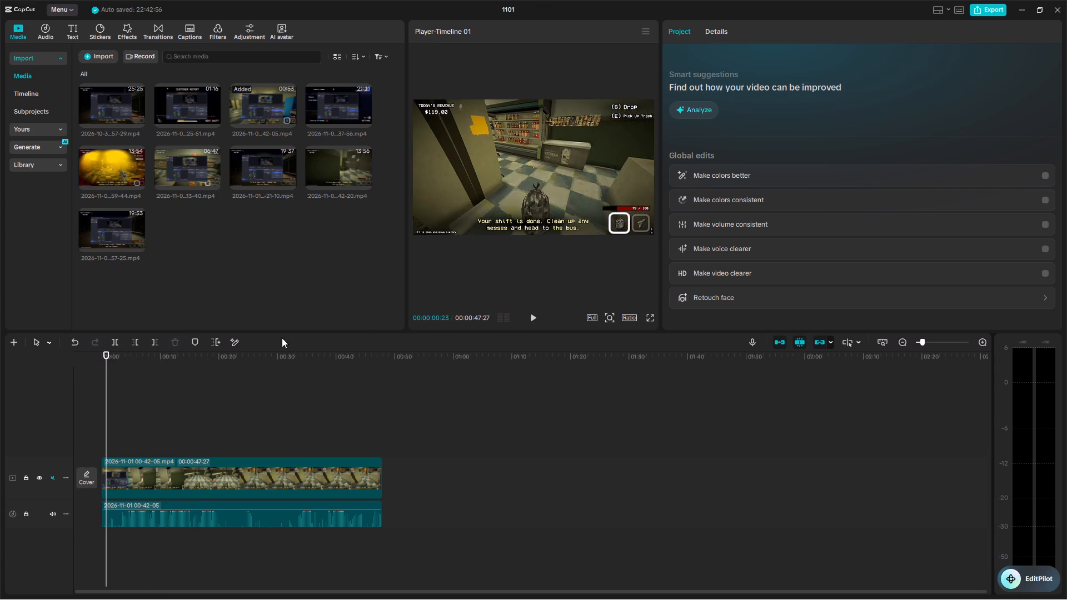
{"action": "left_click", "coordinate": [527, 320]}
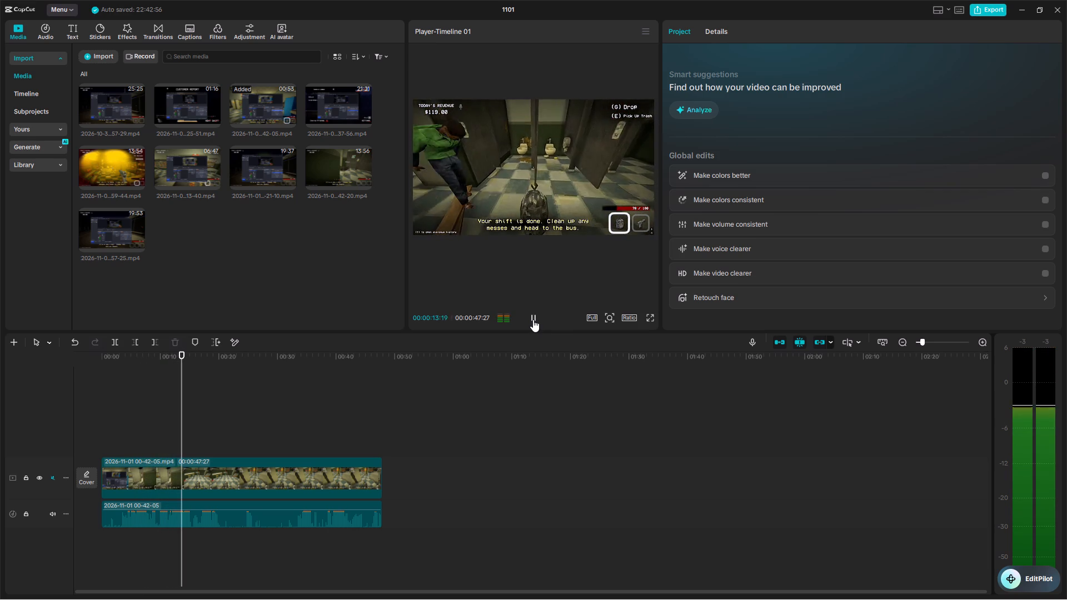
{"action": "left_click", "coordinate": [533, 319]}
{"action": "left_click", "coordinate": [533, 319]}
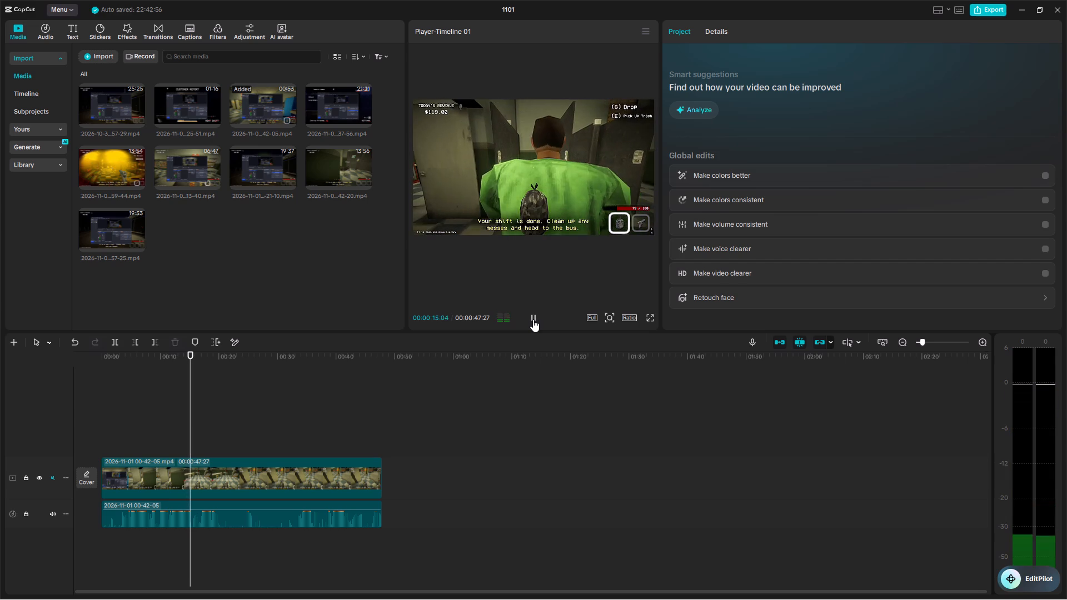
{"action": "double_click", "coordinate": [533, 319]}
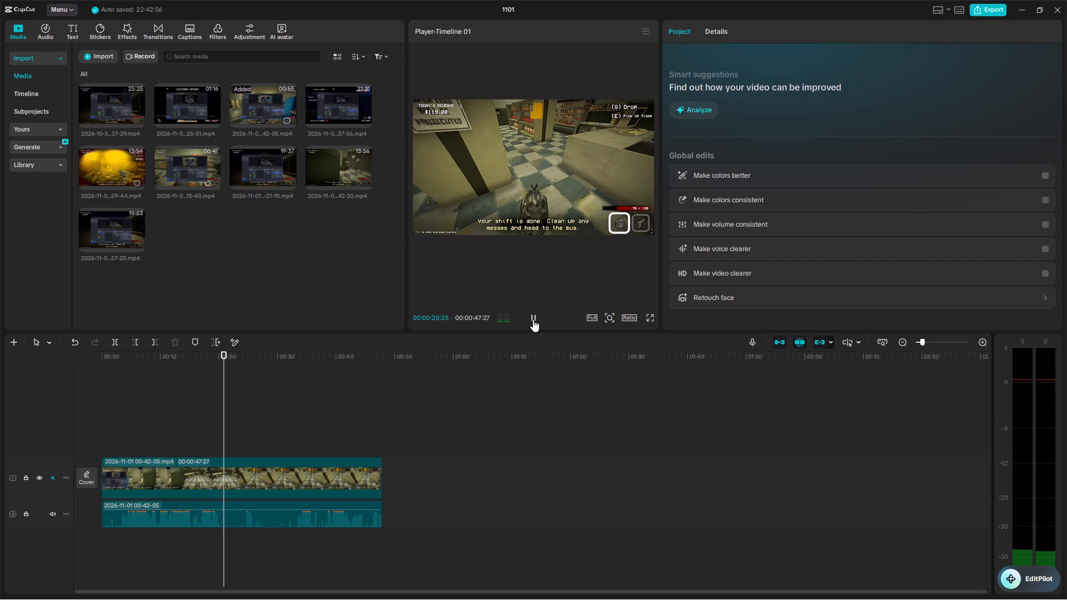
{"action": "left_click", "coordinate": [533, 319]}
Split the video and its extracted audio at 00:00:21:05, play through the rest, and delete both trailing parts.
{"action": "left_click", "coordinate": [226, 356]}
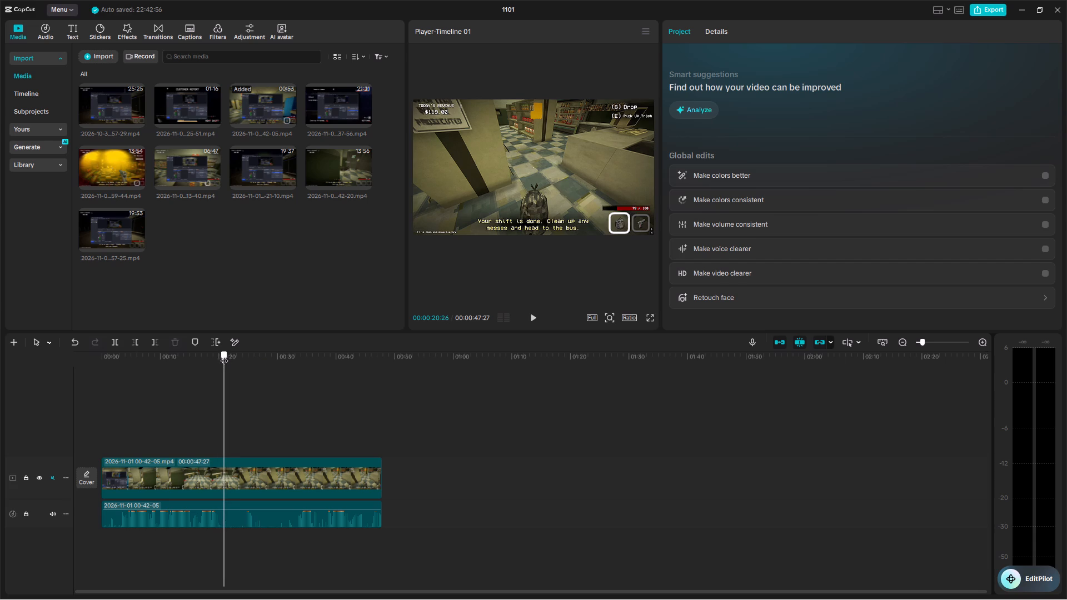
{"action": "left_click", "coordinate": [224, 480]}
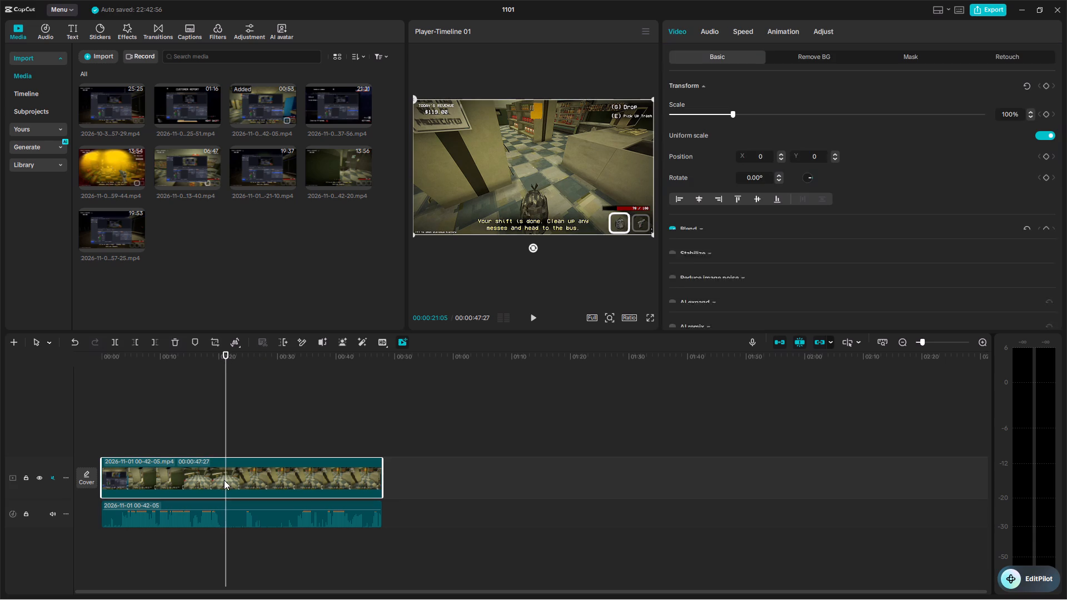
{"action": "left_click", "coordinate": [113, 341]}
{"action": "left_click", "coordinate": [218, 510]}
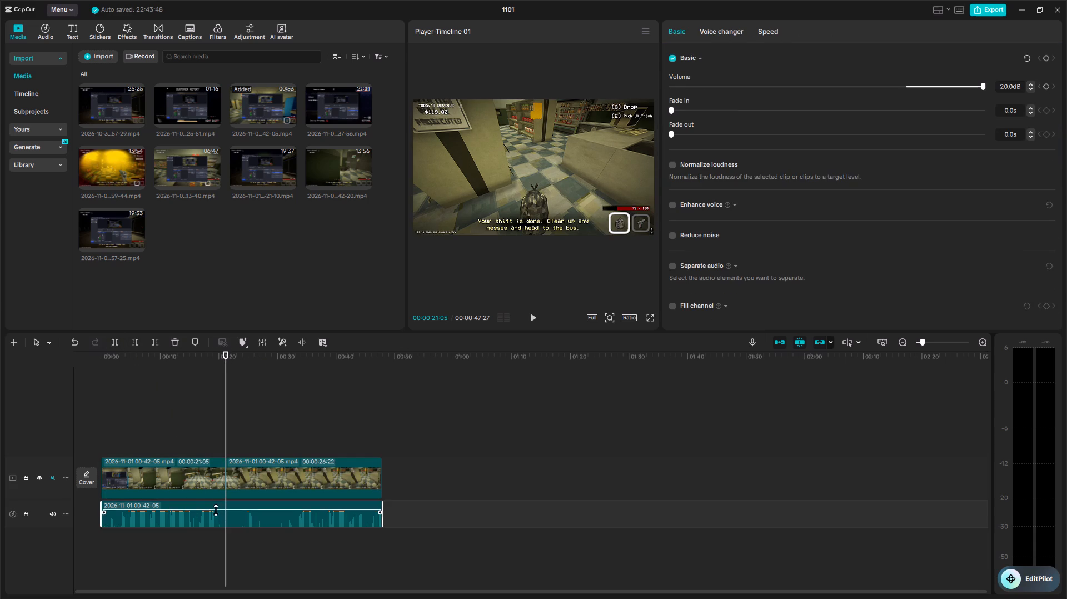
{"action": "left_click", "coordinate": [113, 337]}
{"action": "left_click", "coordinate": [536, 324]}
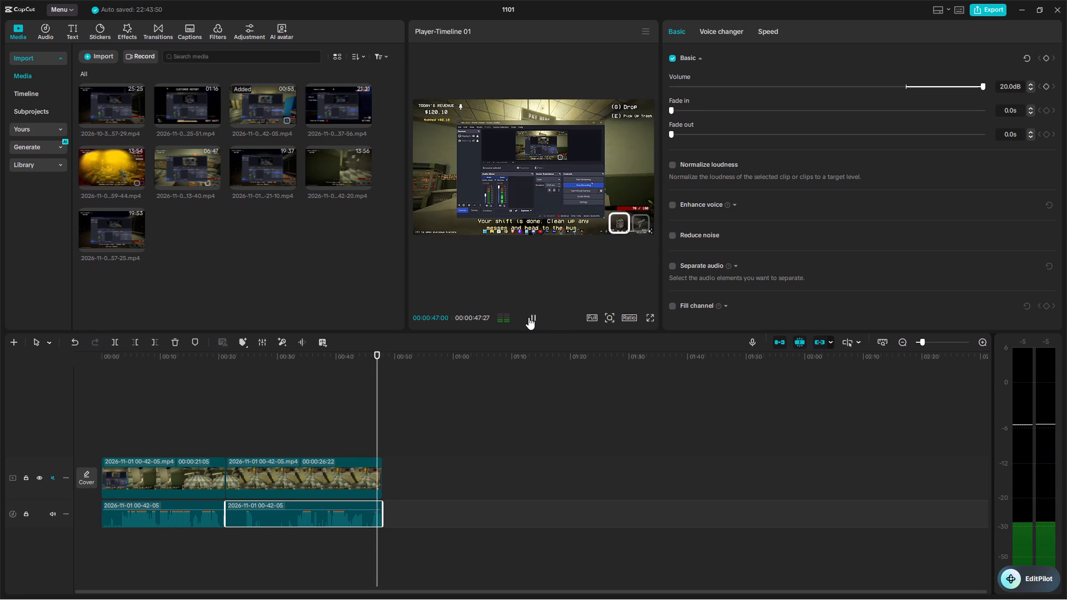
{"action": "key", "text": "BackSpace"}
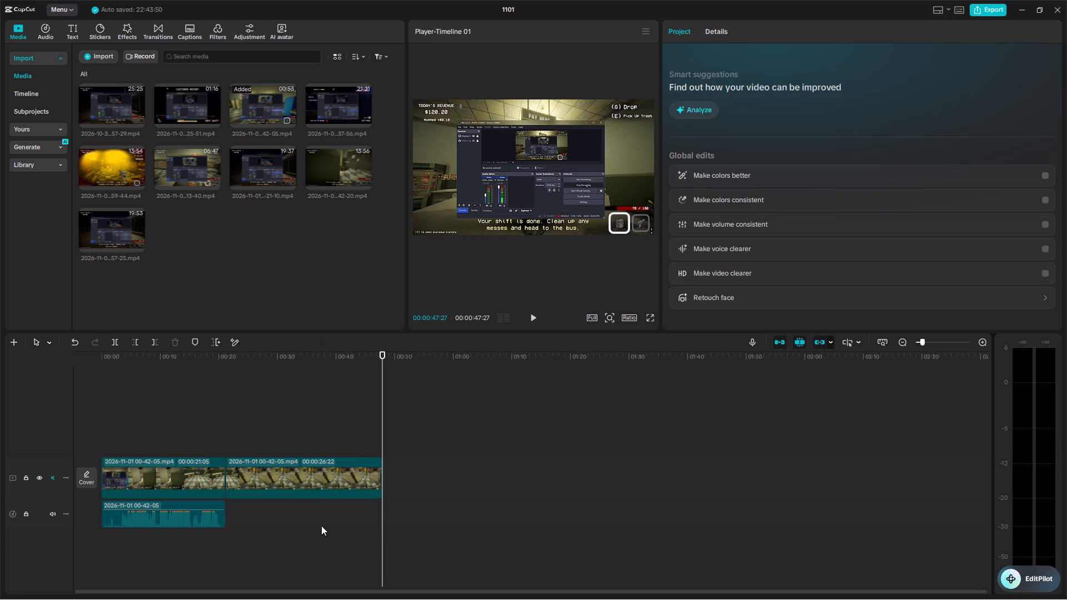
{"action": "left_click", "coordinate": [307, 477]}
{"action": "key", "text": "BackSpace"}
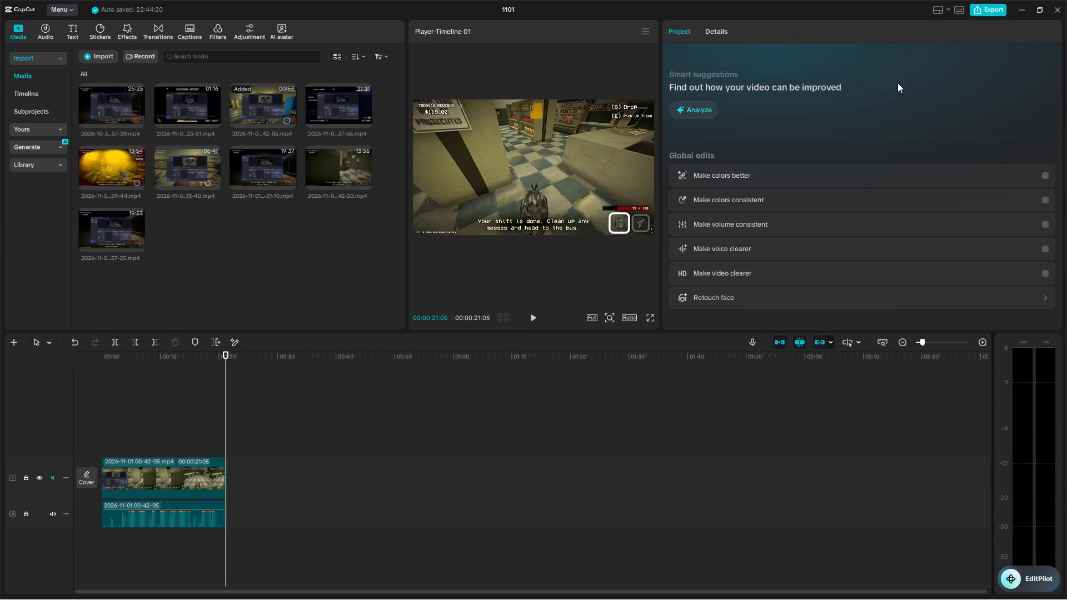
Change the timeline's aspect ratio to 3:4 in the project settings and save.
{"action": "left_click", "coordinate": [705, 34]}
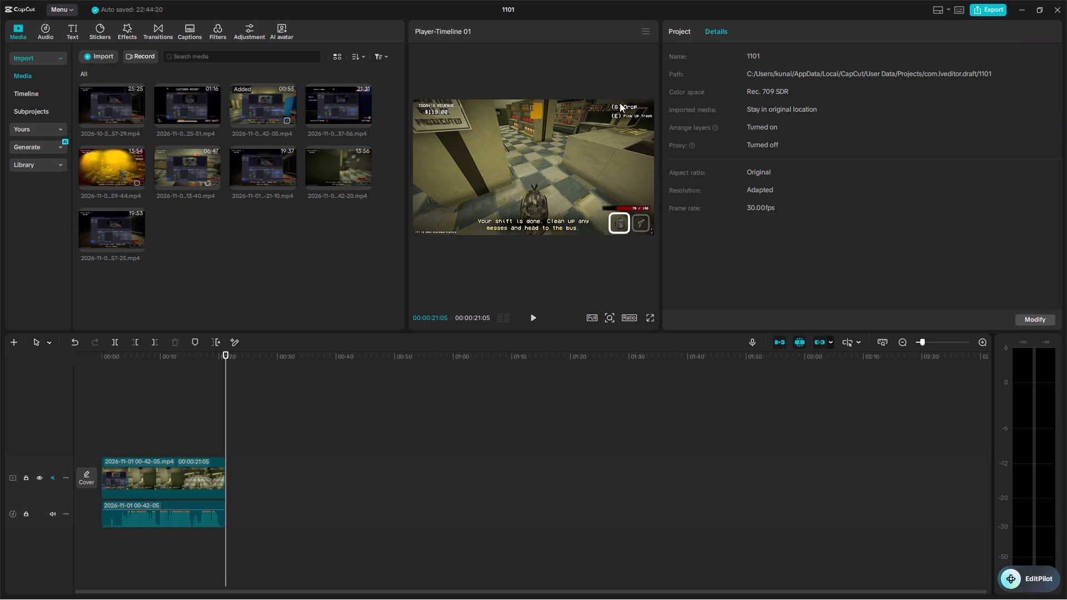
{"action": "left_click", "coordinate": [1046, 322]}
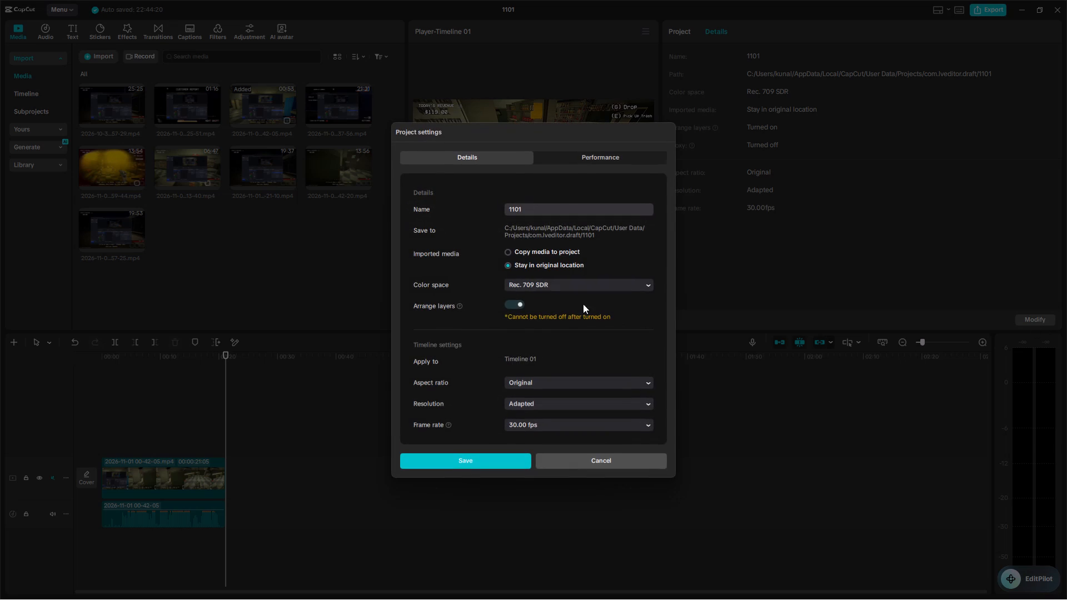
{"action": "left_click", "coordinate": [551, 386]}
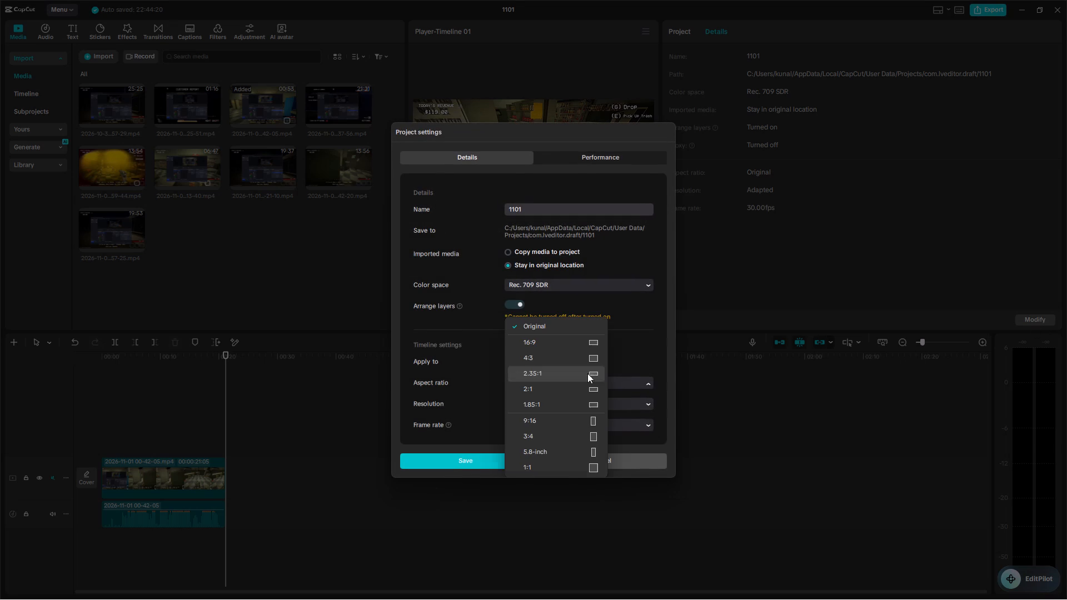
{"action": "left_click", "coordinate": [591, 440]}
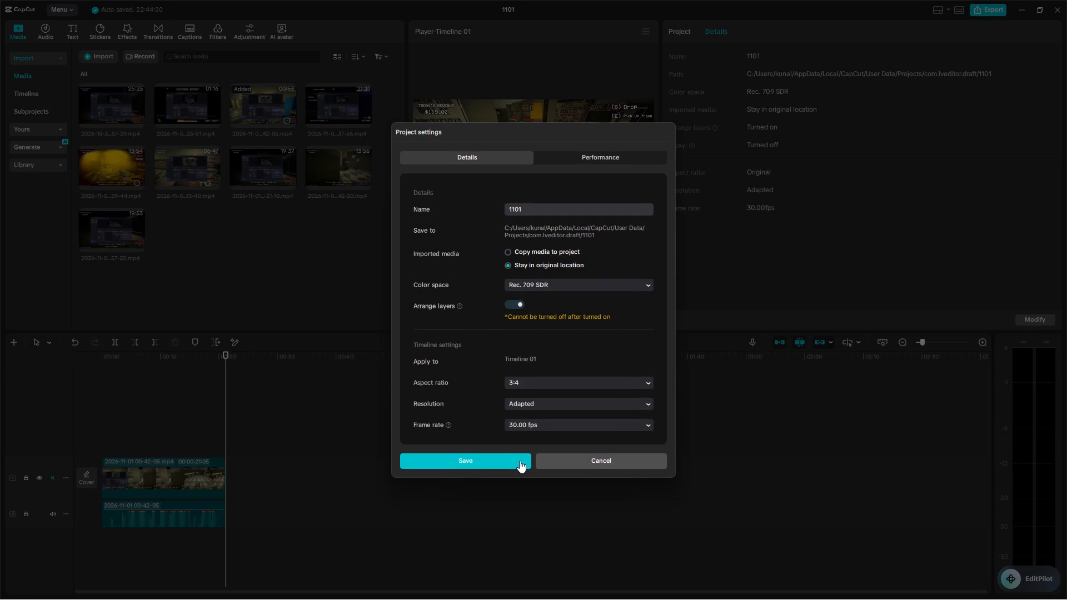
{"action": "left_click", "coordinate": [510, 459]}
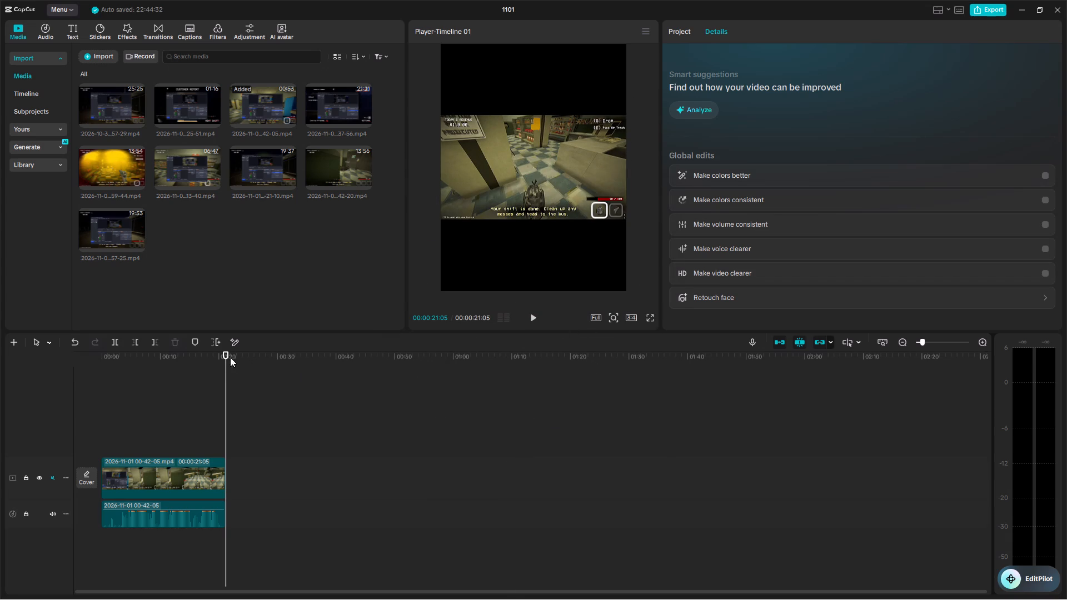
Play the shortened timeline from the start to review the cut in the 3:4 frame.
{"action": "left_click_drag", "start_coordinate": [222, 356], "coordinate": [0, 436]}
{"action": "left_click", "coordinate": [533, 323]}
{"action": "left_click_drag", "start_coordinate": [228, 358], "coordinate": [70, 402]}
{"action": "left_click", "coordinate": [533, 318]}
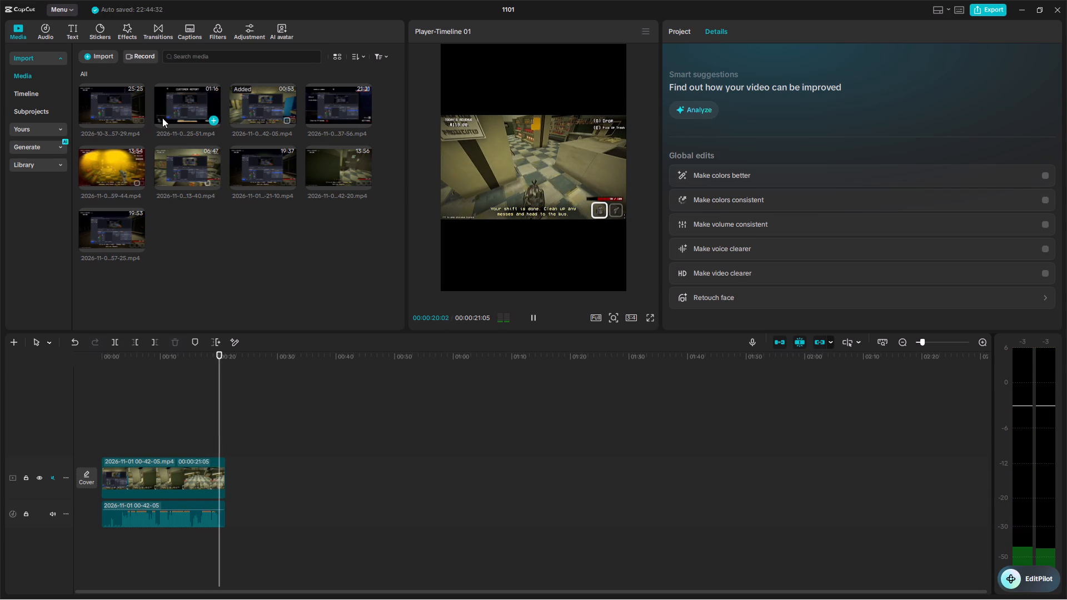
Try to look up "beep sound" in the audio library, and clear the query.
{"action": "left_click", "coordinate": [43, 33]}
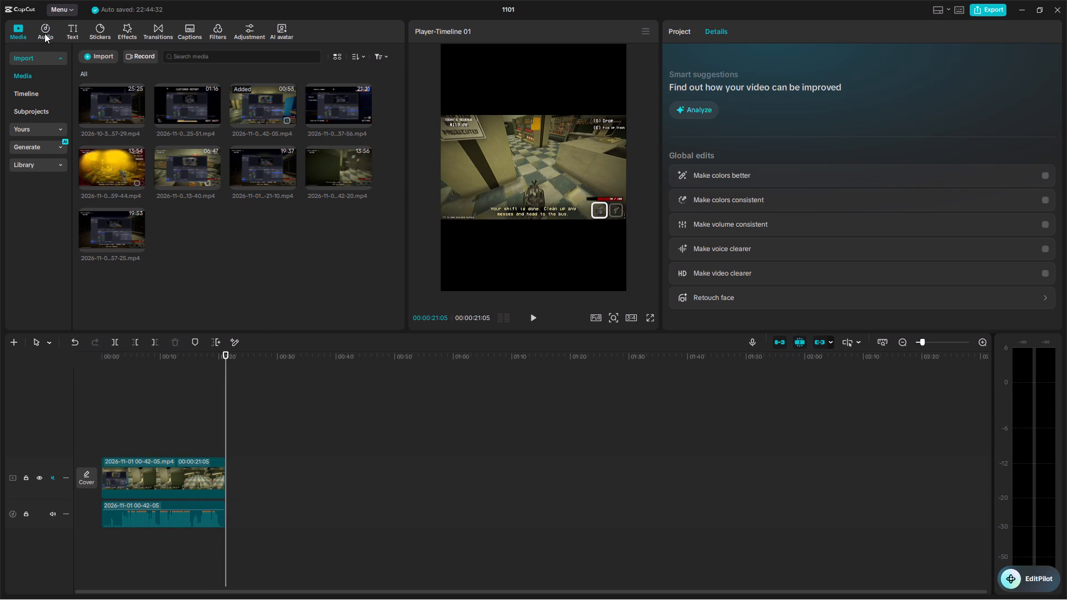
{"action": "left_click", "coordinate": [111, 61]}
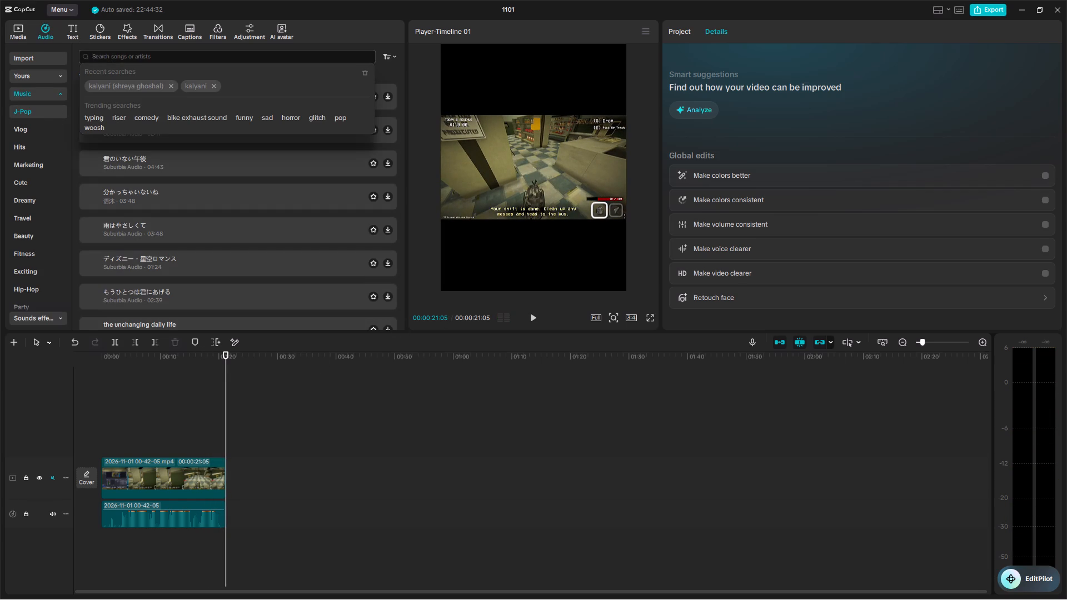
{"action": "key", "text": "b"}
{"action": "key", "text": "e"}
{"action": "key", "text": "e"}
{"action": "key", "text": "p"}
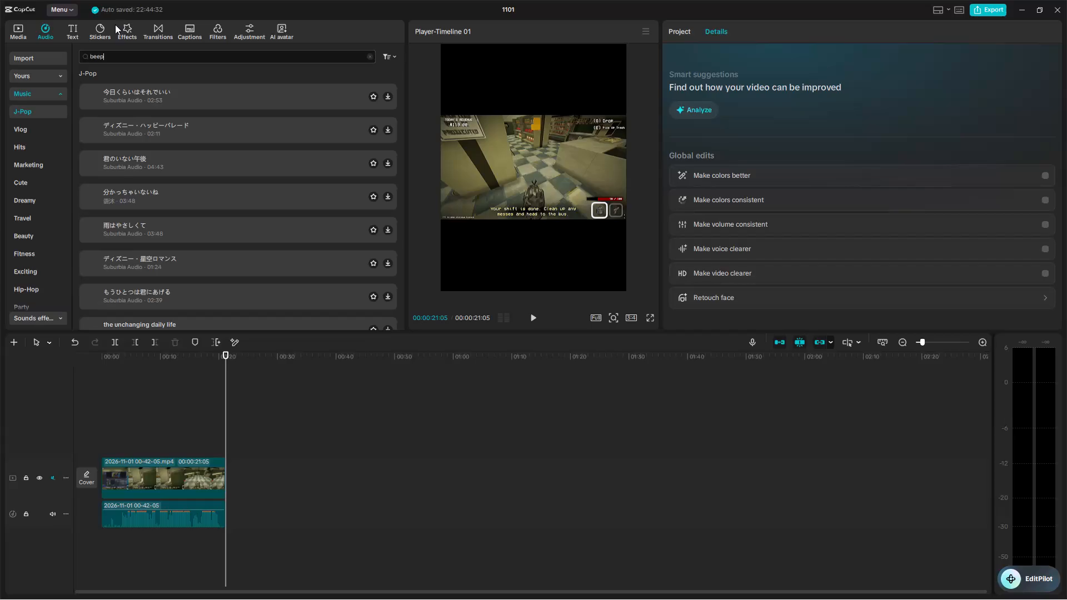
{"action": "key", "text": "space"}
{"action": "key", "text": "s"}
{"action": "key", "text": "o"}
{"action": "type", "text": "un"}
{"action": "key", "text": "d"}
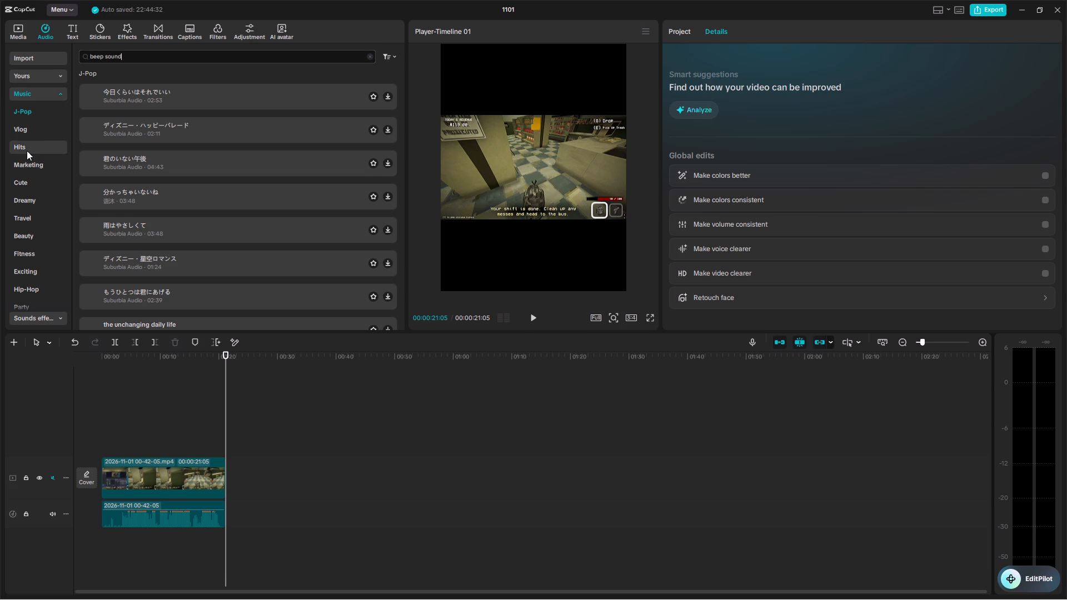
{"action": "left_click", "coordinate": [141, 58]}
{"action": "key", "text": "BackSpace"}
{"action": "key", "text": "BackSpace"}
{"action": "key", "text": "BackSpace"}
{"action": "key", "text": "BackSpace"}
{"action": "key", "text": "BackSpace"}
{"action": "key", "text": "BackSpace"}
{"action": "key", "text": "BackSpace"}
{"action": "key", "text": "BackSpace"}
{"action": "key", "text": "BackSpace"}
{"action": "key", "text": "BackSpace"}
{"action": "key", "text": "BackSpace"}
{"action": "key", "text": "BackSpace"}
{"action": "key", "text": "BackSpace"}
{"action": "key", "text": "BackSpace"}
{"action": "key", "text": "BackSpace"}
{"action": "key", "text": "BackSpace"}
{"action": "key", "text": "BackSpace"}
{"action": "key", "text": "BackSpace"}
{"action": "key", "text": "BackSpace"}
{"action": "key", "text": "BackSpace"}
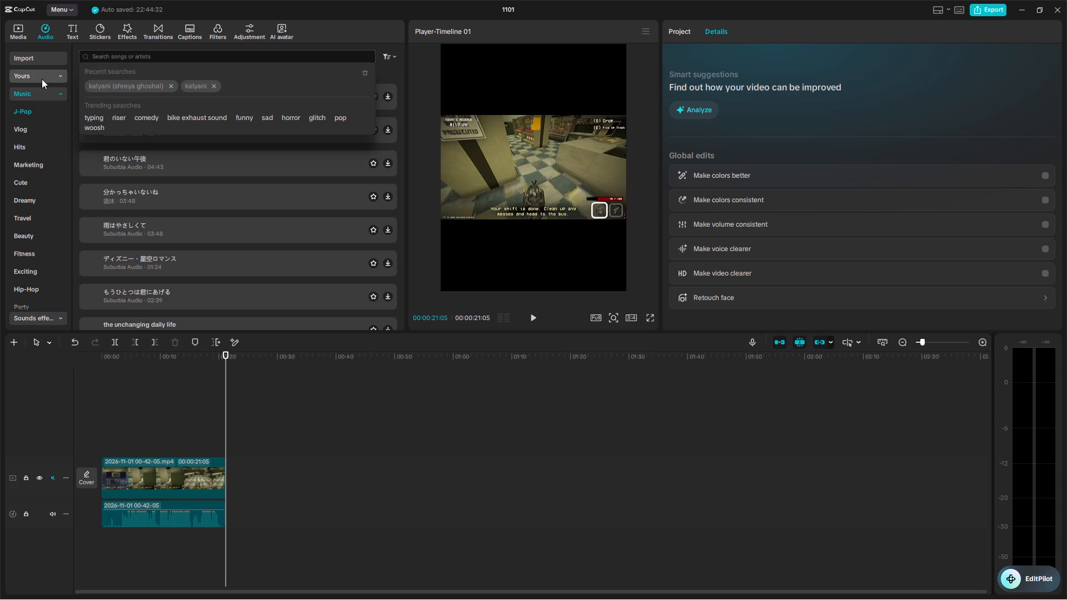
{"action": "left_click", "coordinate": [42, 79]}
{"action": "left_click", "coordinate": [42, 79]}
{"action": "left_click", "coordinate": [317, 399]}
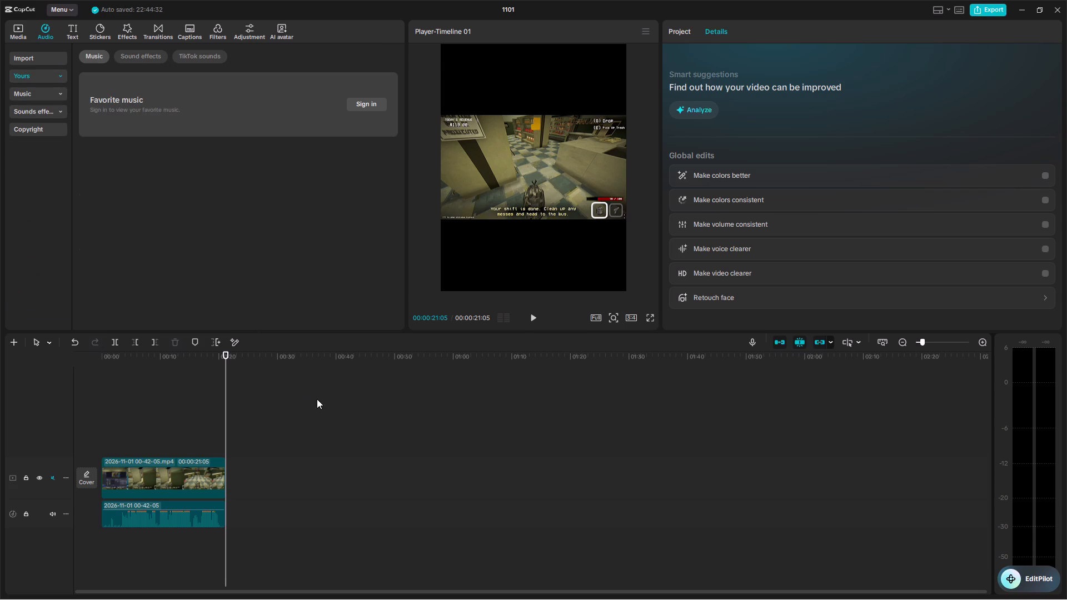
{"action": "left_click", "coordinate": [26, 26]}
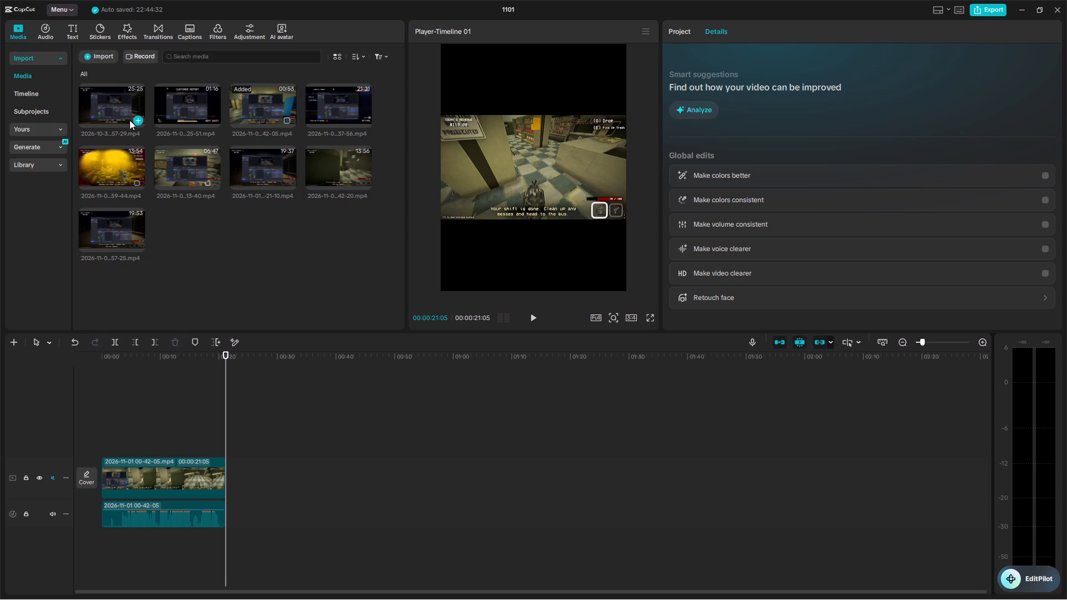
{"action": "left_click", "coordinate": [109, 108]}
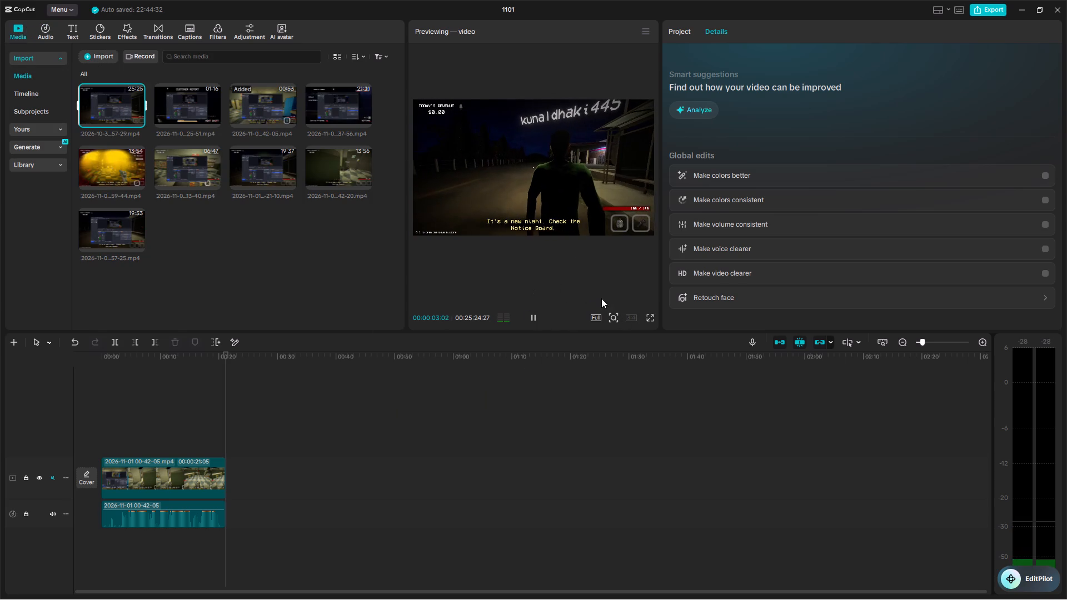
{"action": "left_click", "coordinate": [505, 319]}
{"action": "left_click", "coordinate": [505, 319]}
{"action": "double_click", "coordinate": [503, 317]}
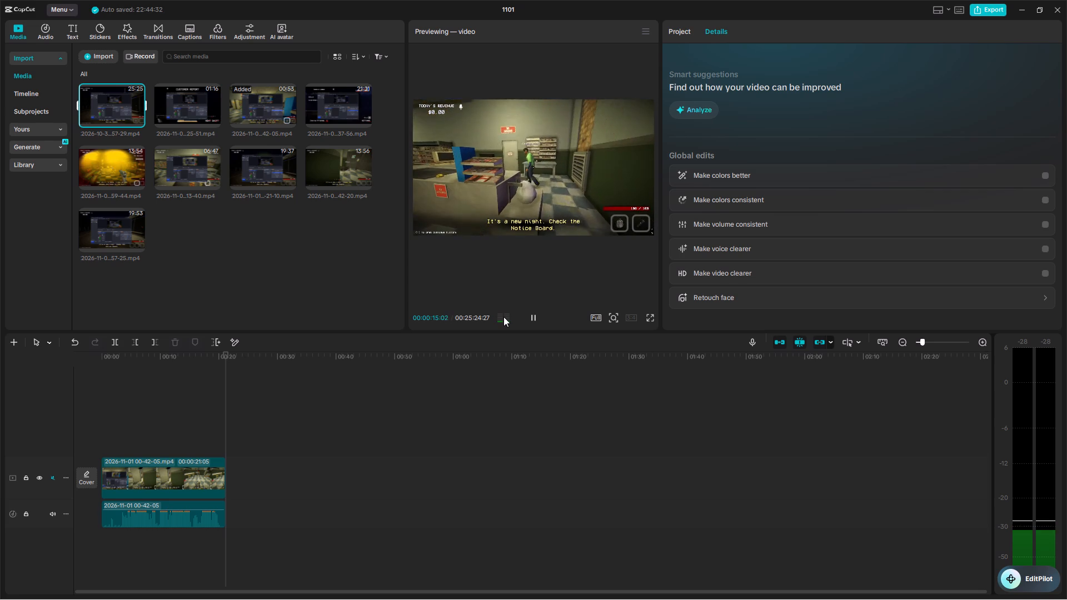
{"action": "left_click", "coordinate": [139, 123]}
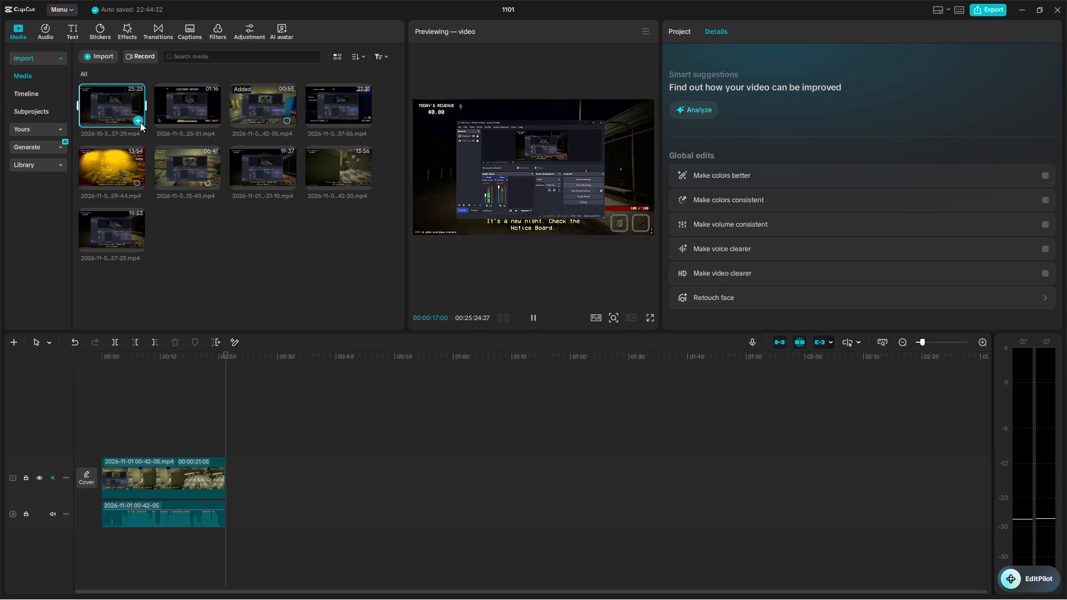
{"action": "left_click", "coordinate": [273, 464]}
{"action": "left_click", "coordinate": [274, 479]}
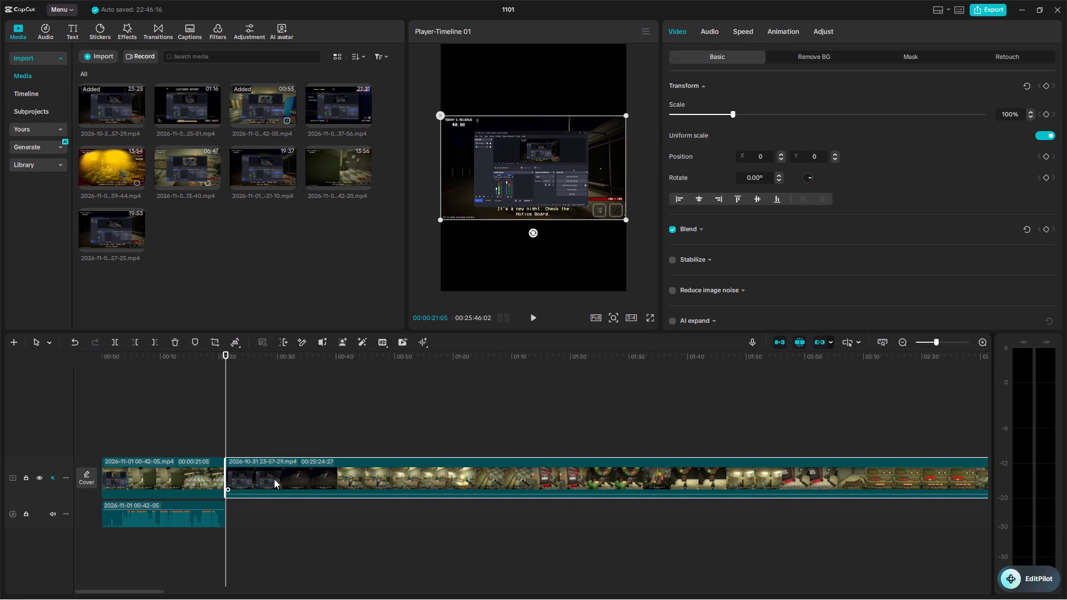
{"action": "right_click", "coordinate": [274, 479]}
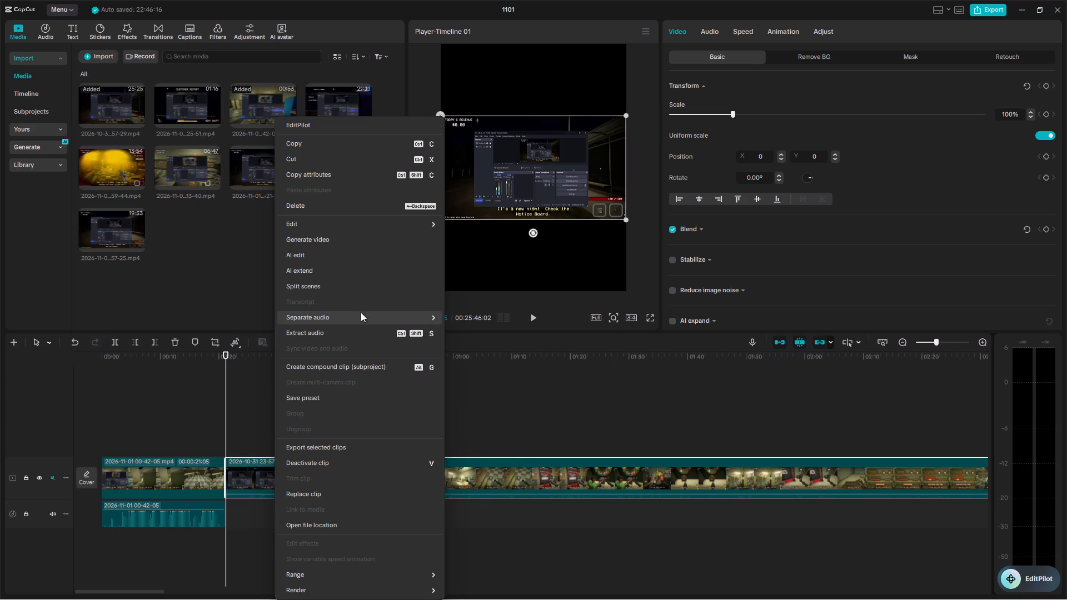
{"action": "left_click", "coordinate": [364, 328]}
{"action": "left_click", "coordinate": [395, 511]}
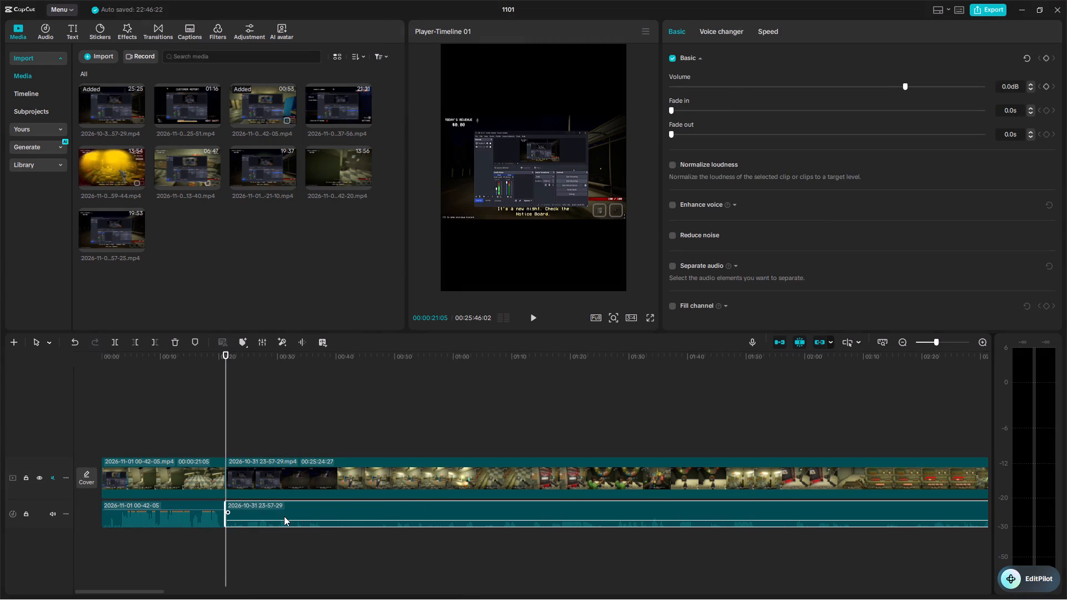
{"action": "left_click_drag", "start_coordinate": [283, 521], "coordinate": [282, 506]}
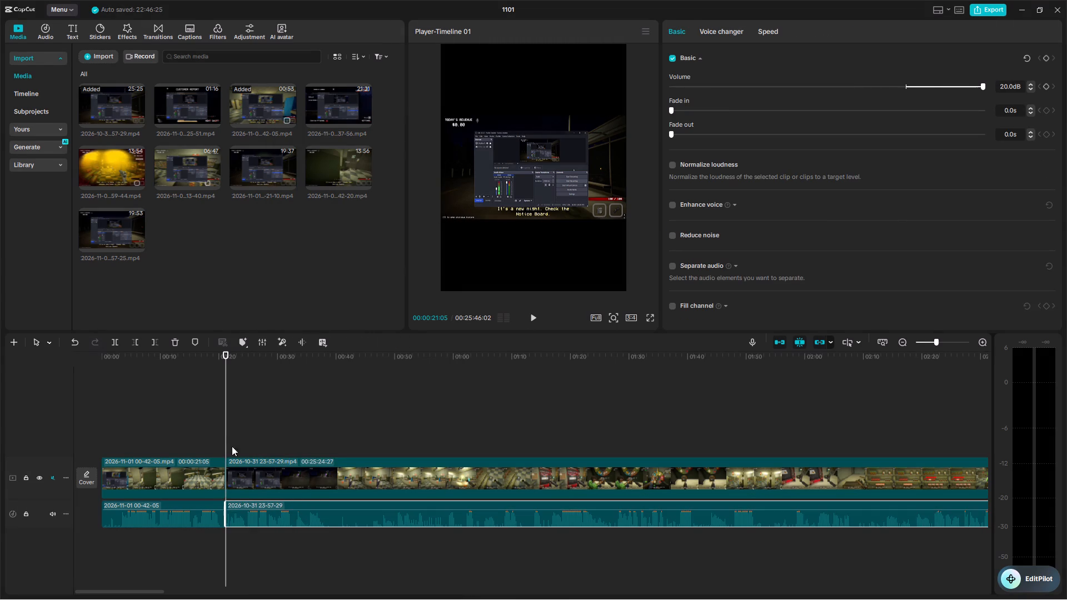
Play and scrub through the opening of the 23-57-29 clip to find its cut point, stopping the playhead at 00:00:32:01.
{"action": "left_click", "coordinate": [536, 324]}
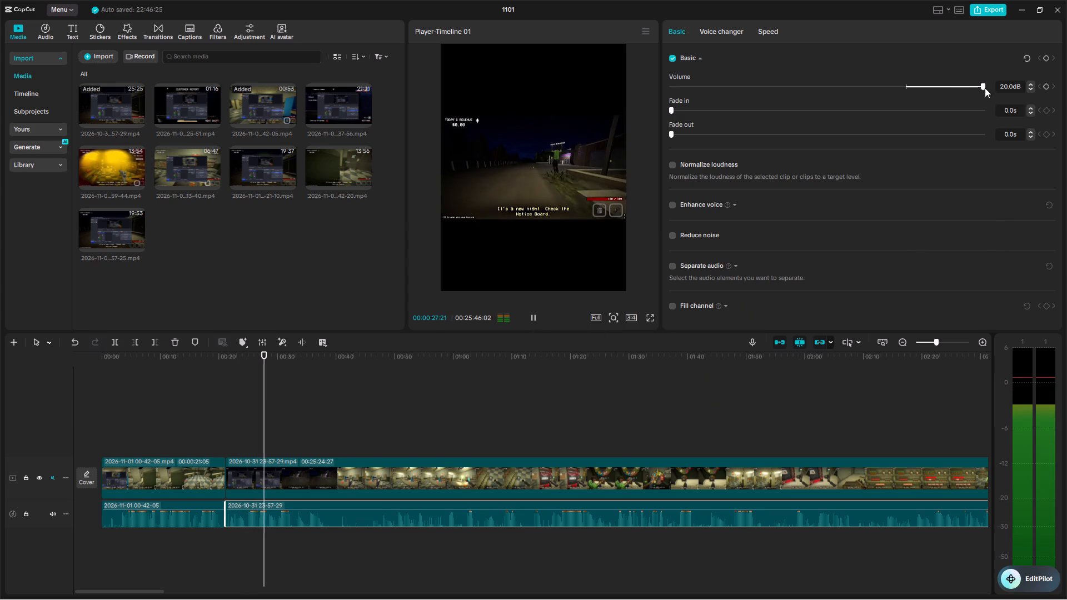
{"action": "left_click", "coordinate": [533, 319]}
{"action": "left_click_drag", "start_coordinate": [301, 357], "coordinate": [297, 356]}
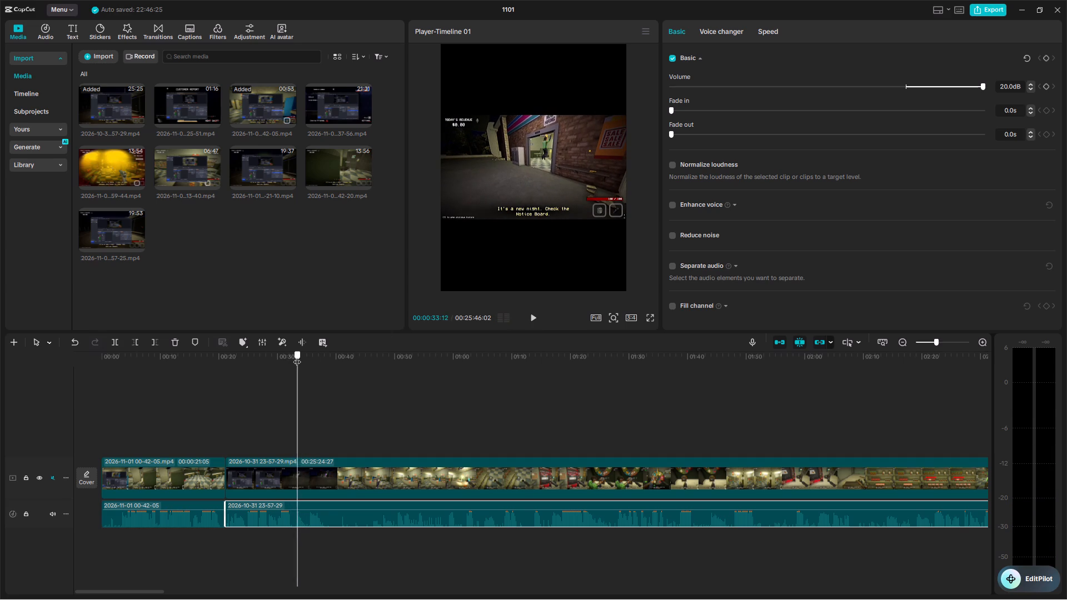
{"action": "left_click_drag", "start_coordinate": [297, 356], "coordinate": [288, 357]}
{"action": "left_click", "coordinate": [533, 317]}
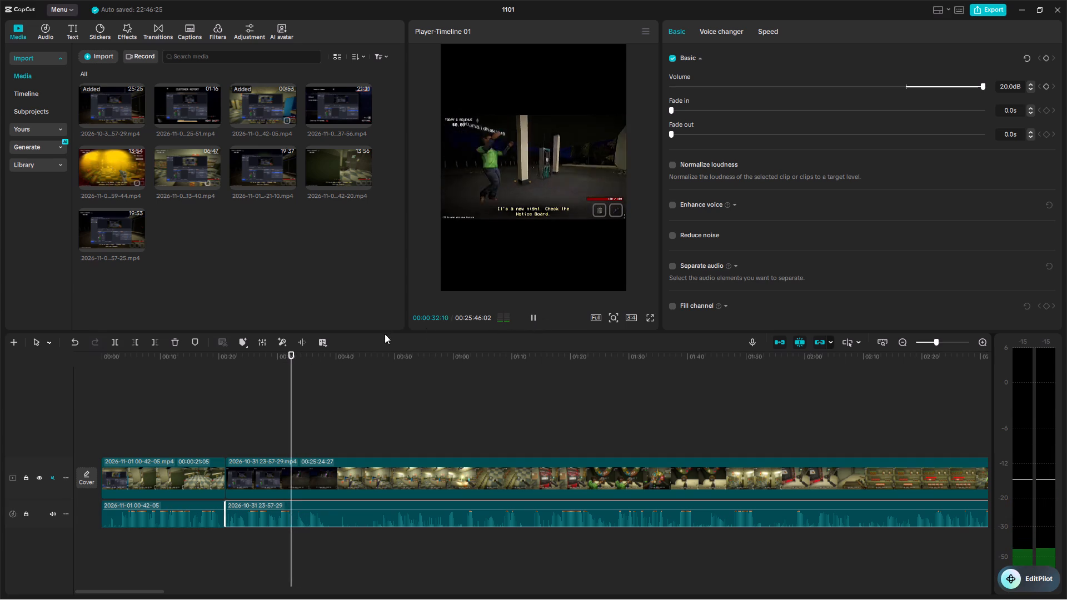
{"action": "left_click_drag", "start_coordinate": [295, 356], "coordinate": [262, 356]}
{"action": "left_click", "coordinate": [271, 358]}
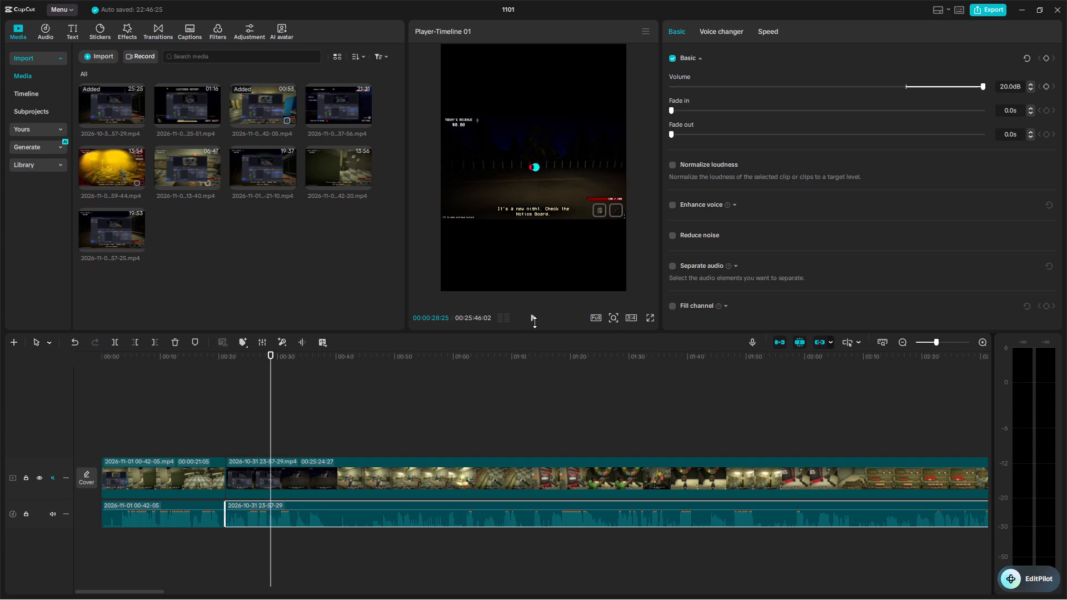
{"action": "left_click", "coordinate": [536, 322]}
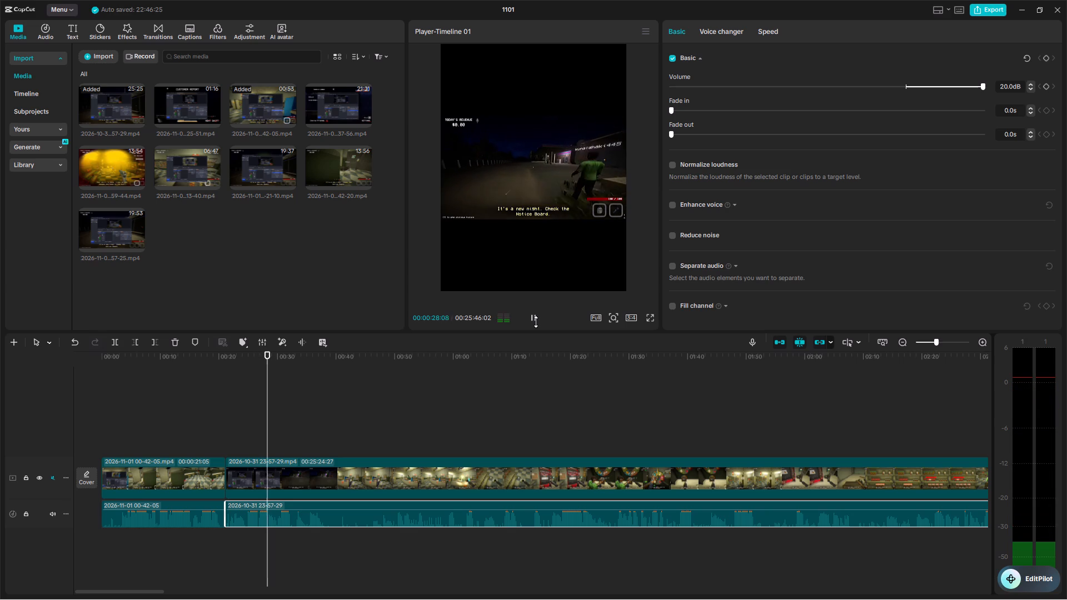
{"action": "double_click", "coordinate": [536, 322]}
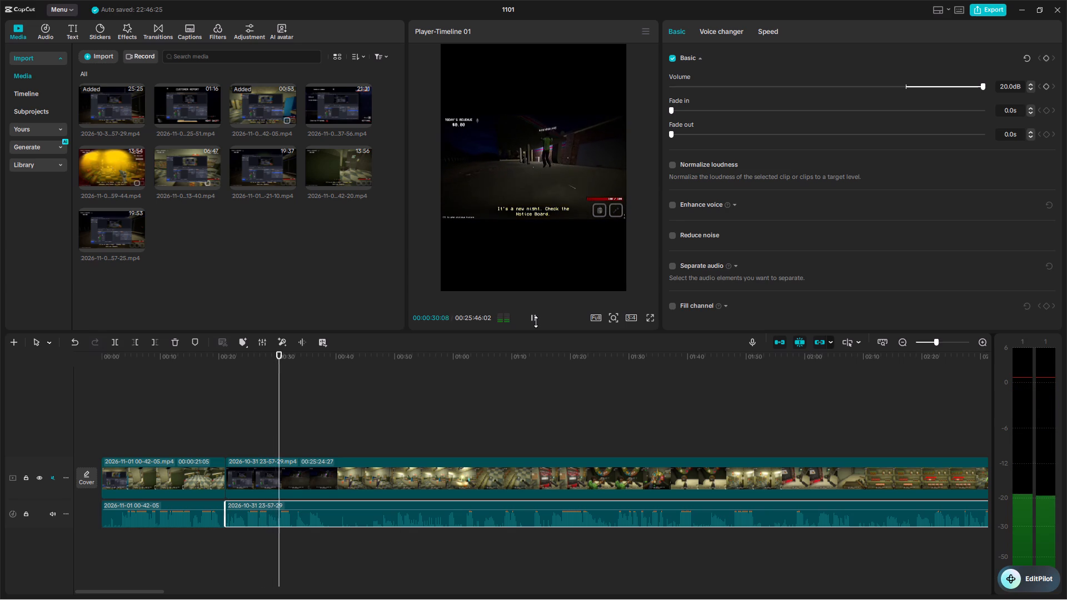
{"action": "double_click", "coordinate": [536, 322]}
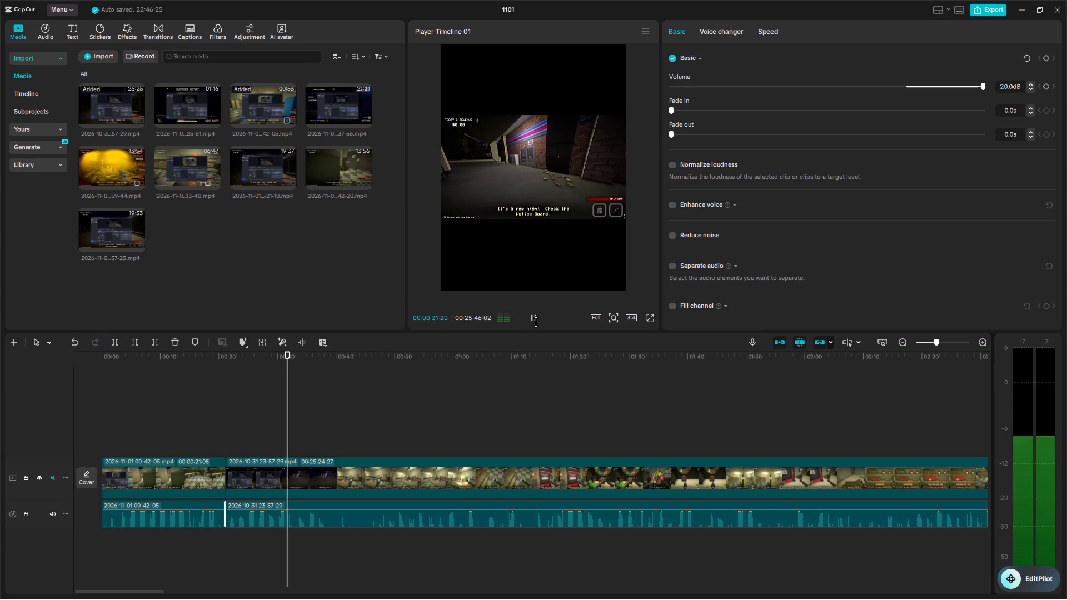
{"action": "left_click", "coordinate": [536, 322]}
Split the 23-57-29 video and its extracted audio at 00:00:32:01, and delete the opening part before the cut.
{"action": "left_click", "coordinate": [279, 473]}
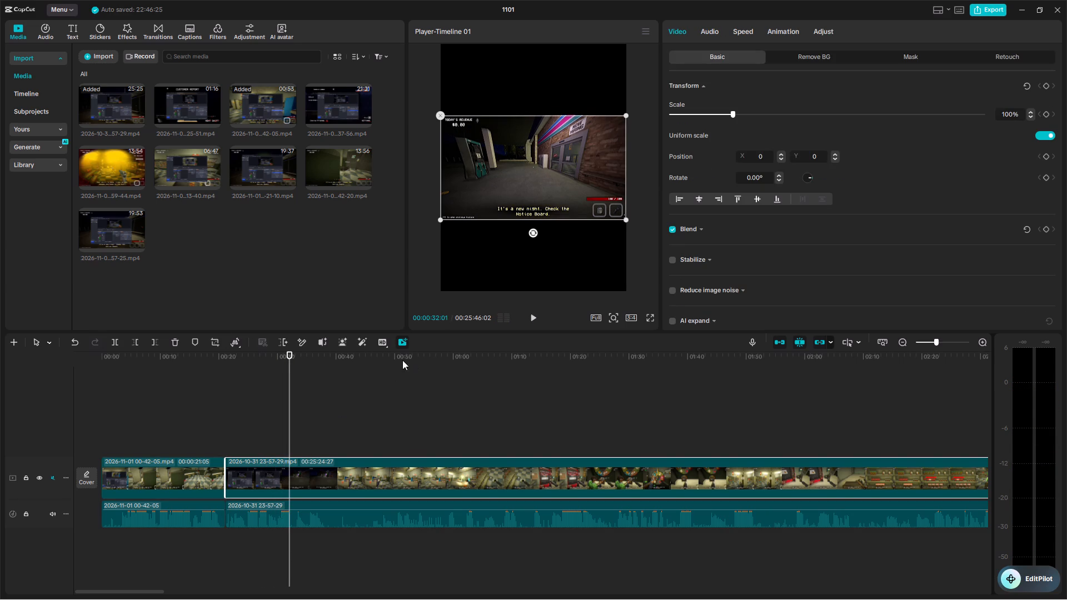
{"action": "left_click", "coordinate": [113, 339]}
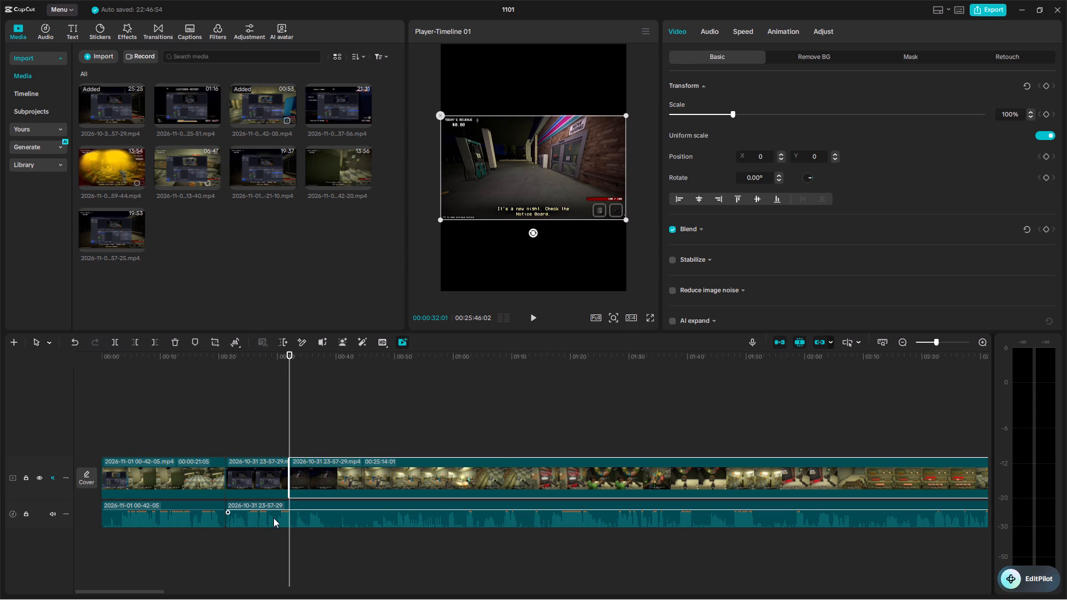
{"action": "left_click", "coordinate": [273, 518]}
{"action": "left_click", "coordinate": [112, 342]}
{"action": "left_click", "coordinate": [254, 475]}
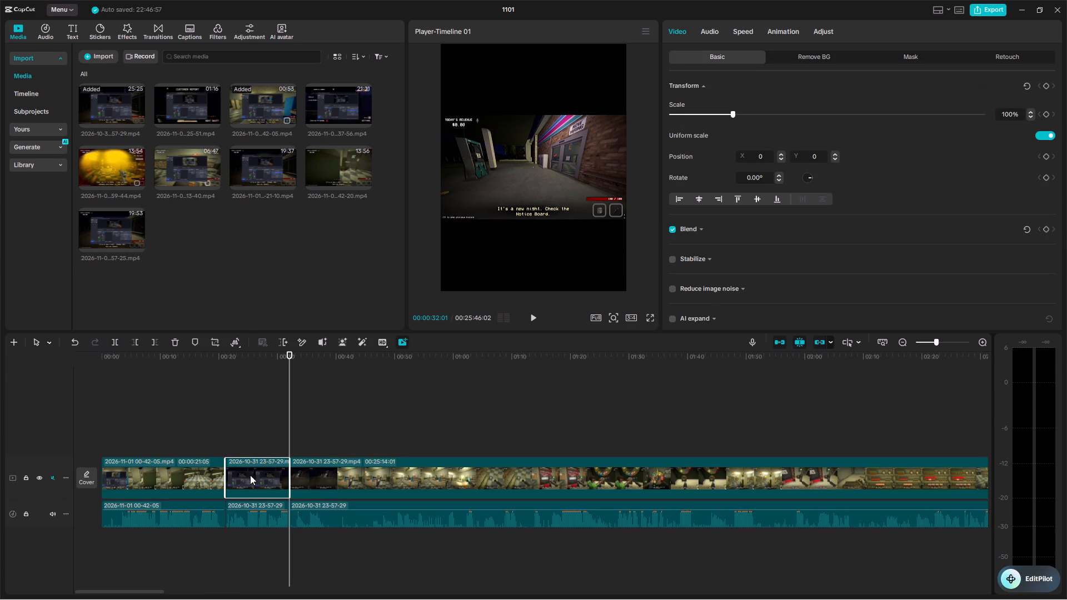
{"action": "key", "text": "BackSpace"}
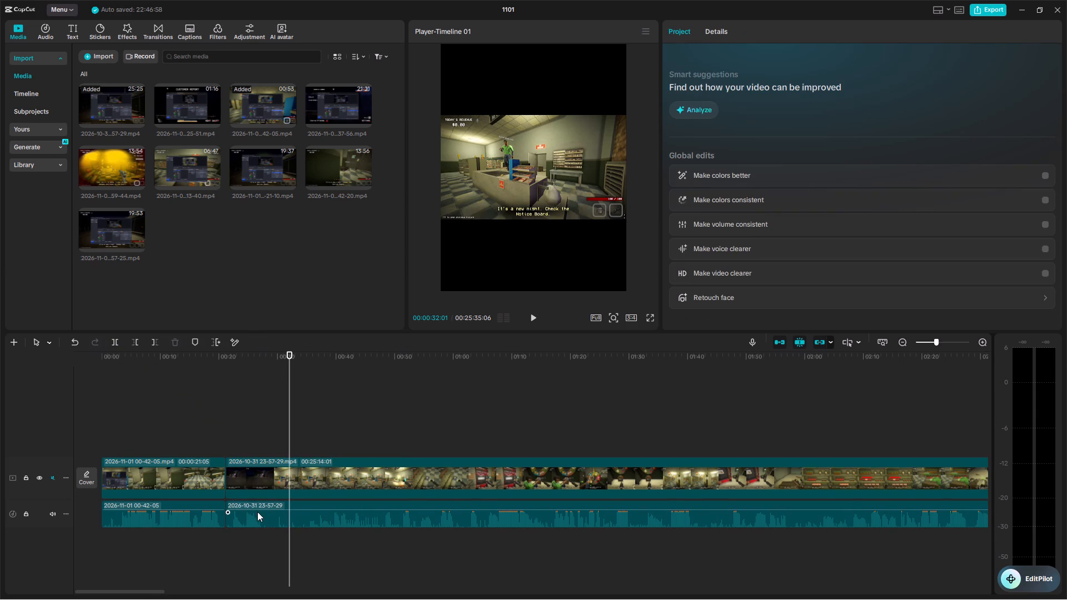
Play the timeline from about 00:00:21, where the trimmed 23-57-29 clip begins, to review the new cut.
{"action": "left_click_drag", "start_coordinate": [285, 378], "coordinate": [251, 373]}
{"action": "left_click_drag", "start_coordinate": [290, 358], "coordinate": [235, 377]}
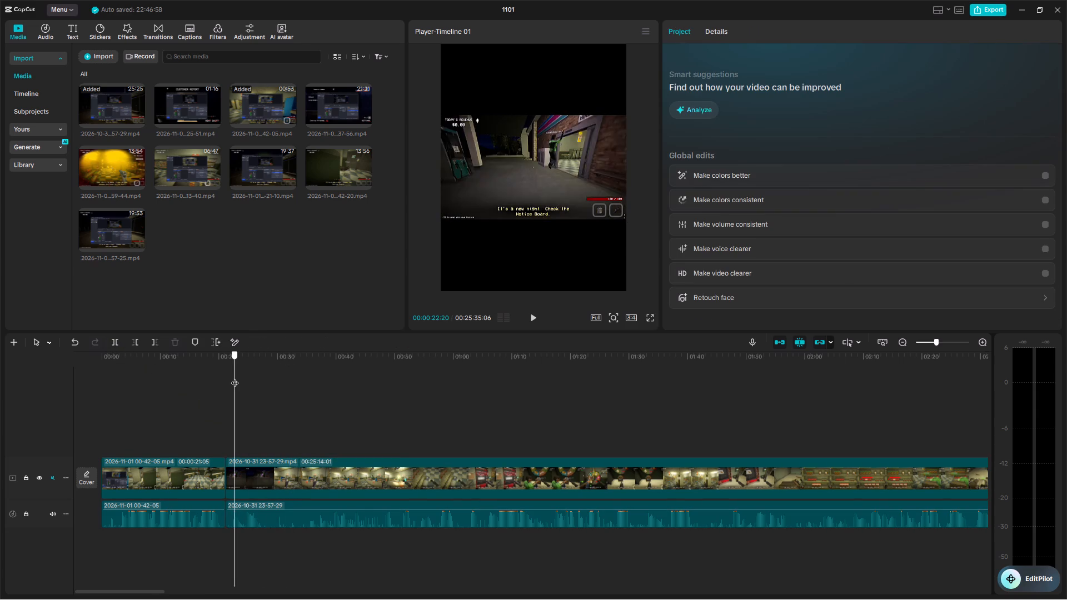
{"action": "left_click_drag", "start_coordinate": [235, 377], "coordinate": [228, 379]}
{"action": "left_click", "coordinate": [533, 321]}
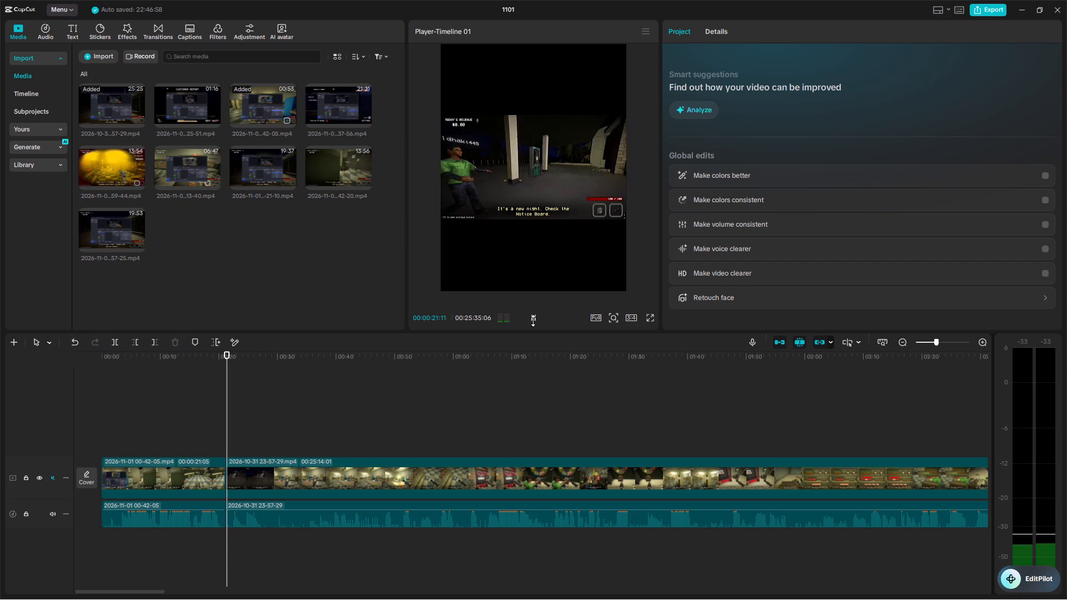
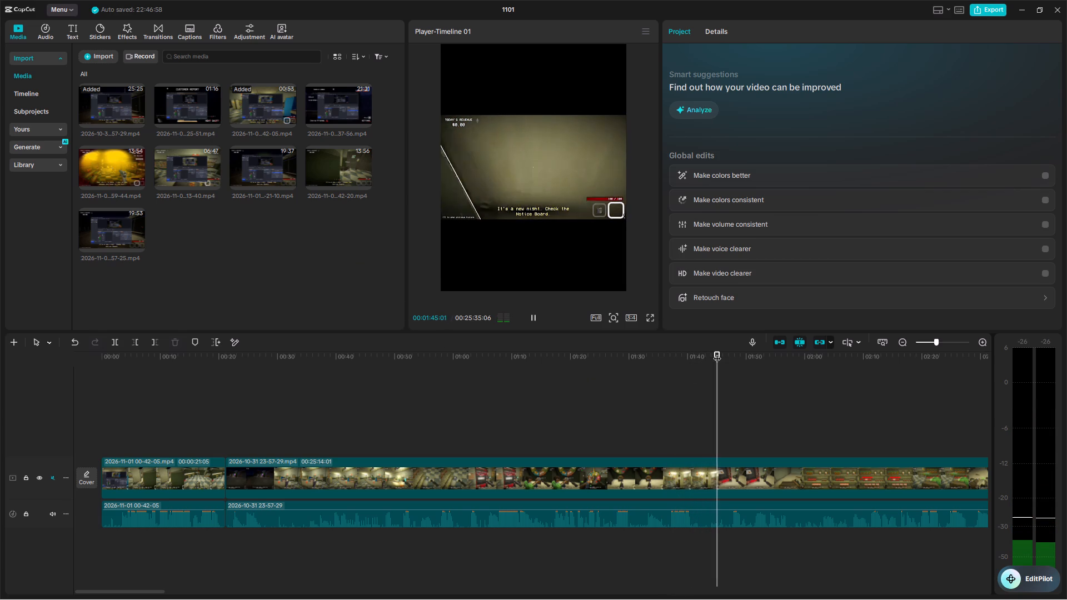
Scrub and play the 23-57-29 clip from about 00:01:45 to 00:02:30 to examine its footage for the next section.
{"action": "left_click_drag", "start_coordinate": [717, 353], "coordinate": [725, 353]}
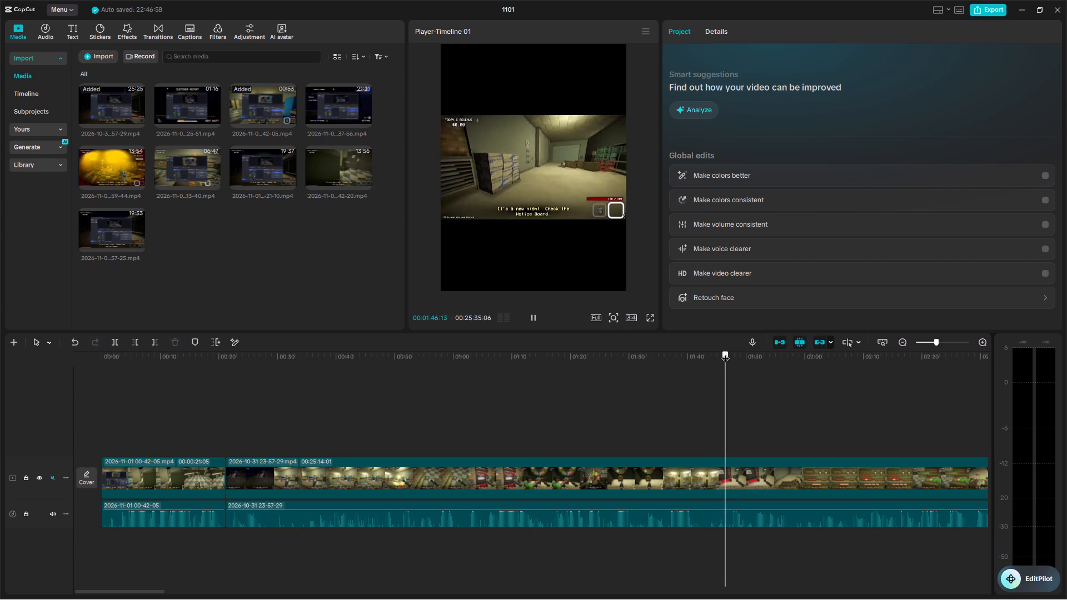
{"action": "left_click_drag", "start_coordinate": [725, 353], "coordinate": [747, 353]}
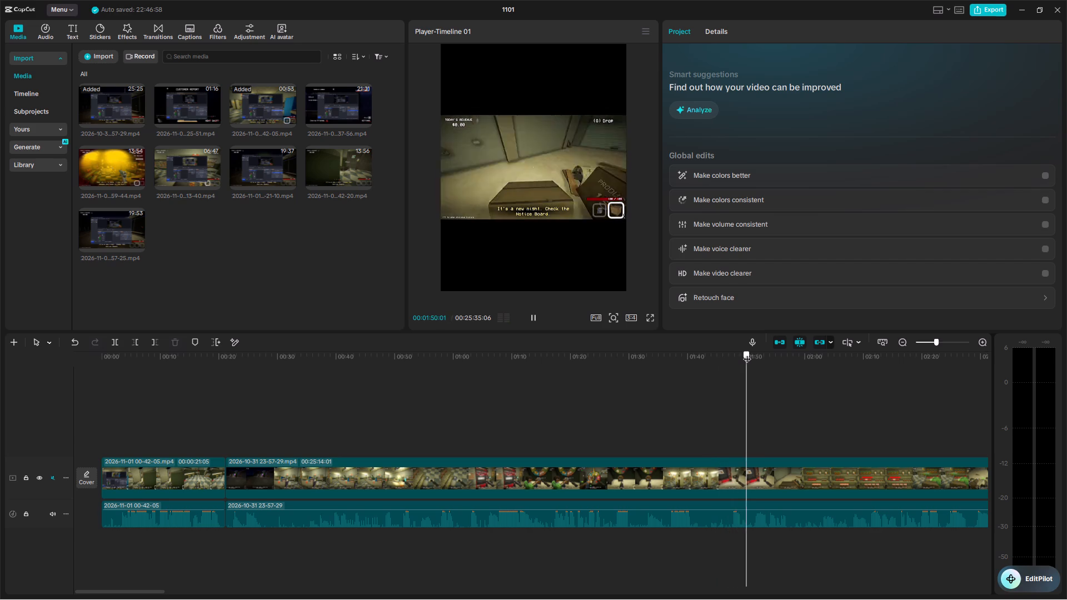
{"action": "left_click_drag", "start_coordinate": [747, 353], "coordinate": [754, 354]}
{"action": "left_click_drag", "start_coordinate": [754, 354], "coordinate": [774, 356]}
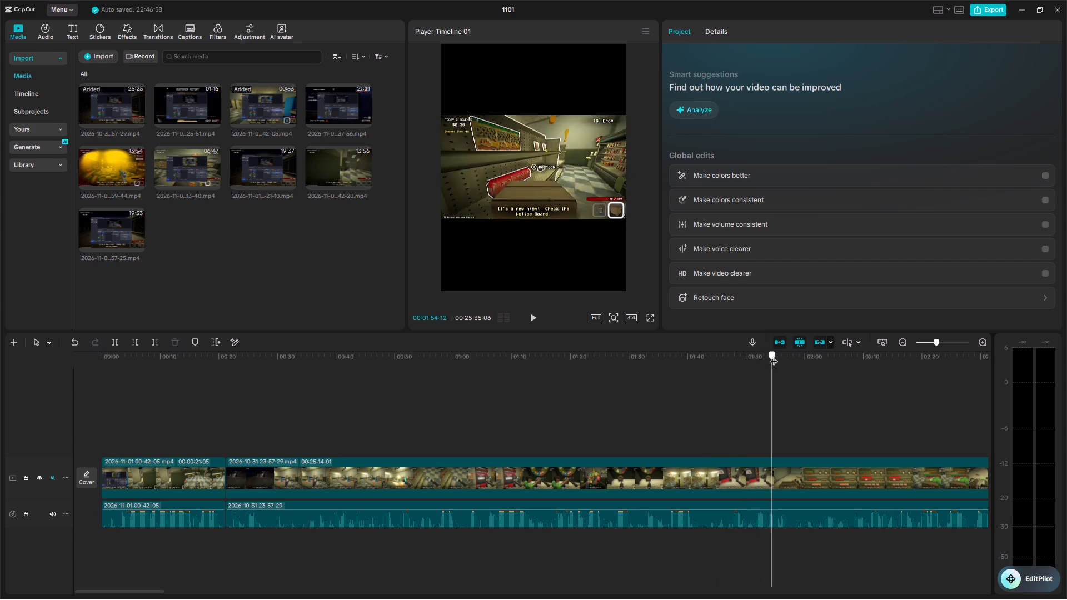
{"action": "left_click_drag", "start_coordinate": [774, 356], "coordinate": [774, 356]}
{"action": "left_click", "coordinate": [529, 313]}
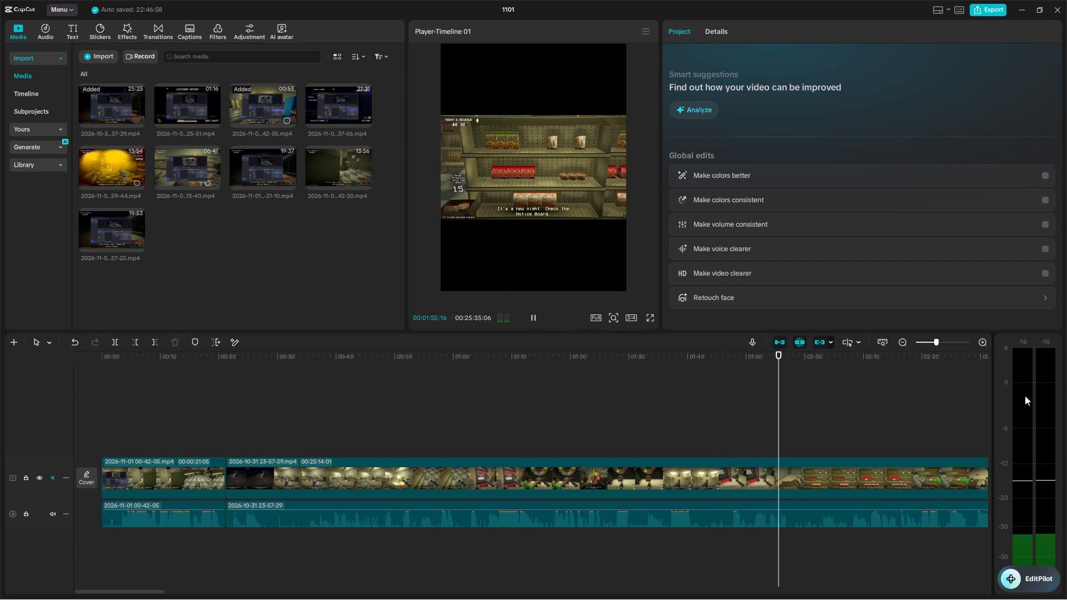
{"action": "triple_click", "coordinate": [904, 341]}
{"action": "double_click", "coordinate": [904, 341]}
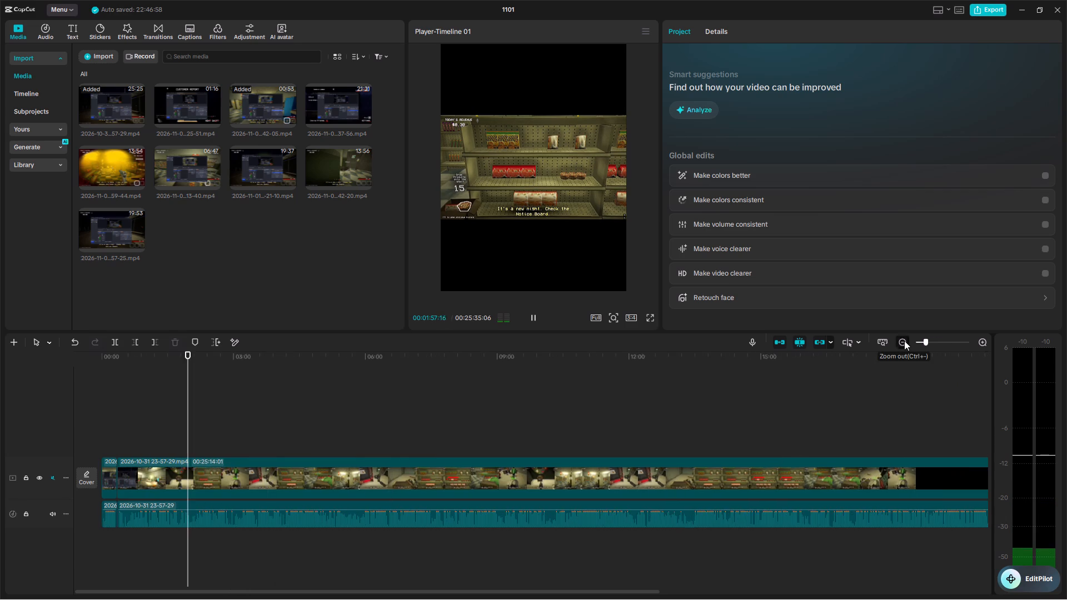
{"action": "left_click", "coordinate": [981, 342]}
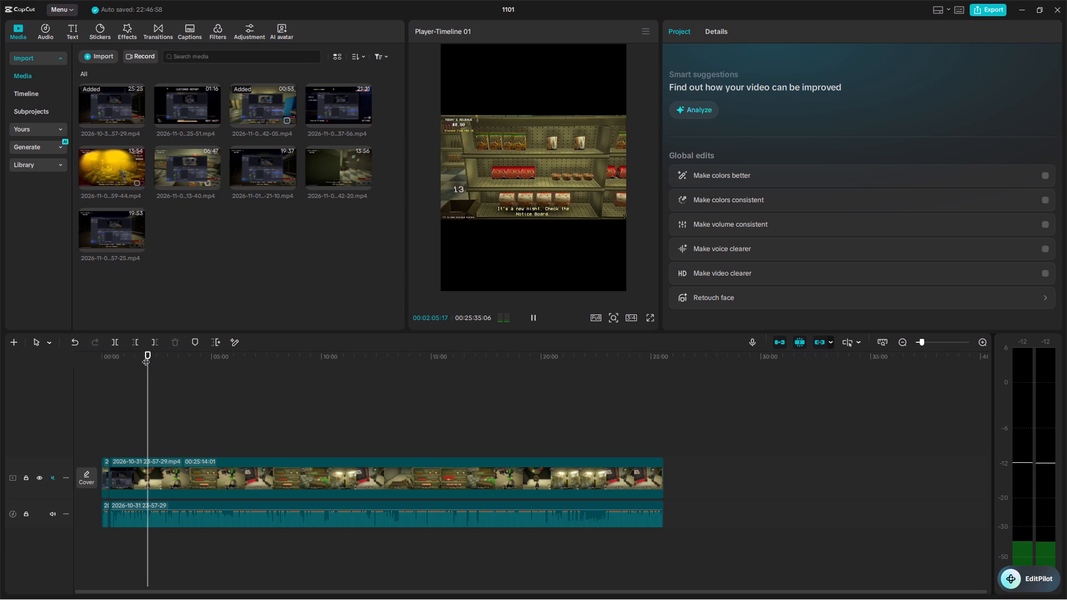
{"action": "left_click_drag", "start_coordinate": [147, 356], "coordinate": [157, 356]}
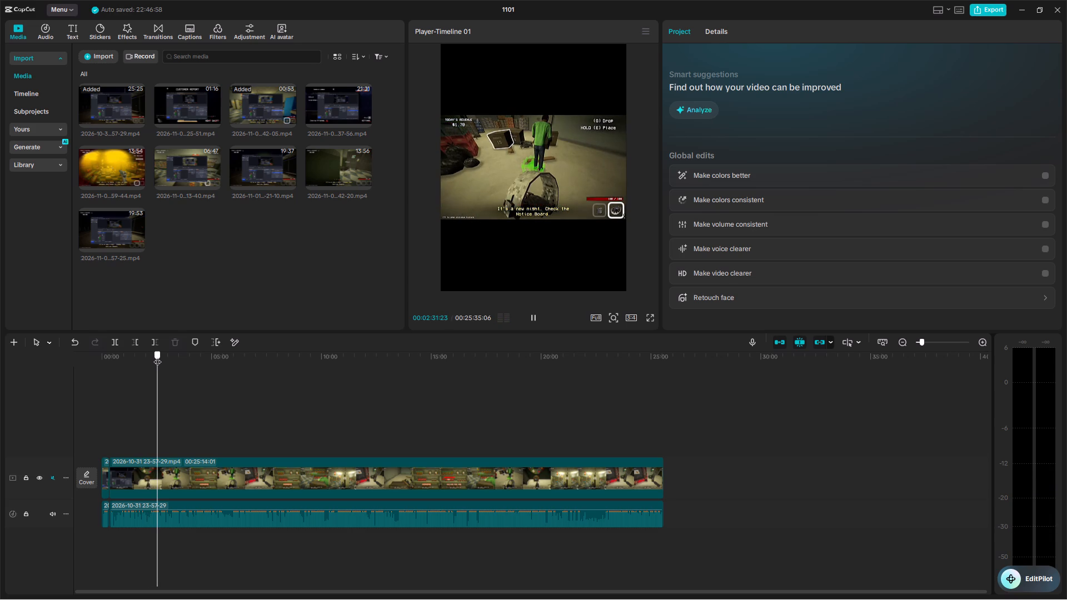
{"action": "left_click_drag", "start_coordinate": [157, 356], "coordinate": [157, 356]}
{"action": "left_click", "coordinate": [533, 311]}
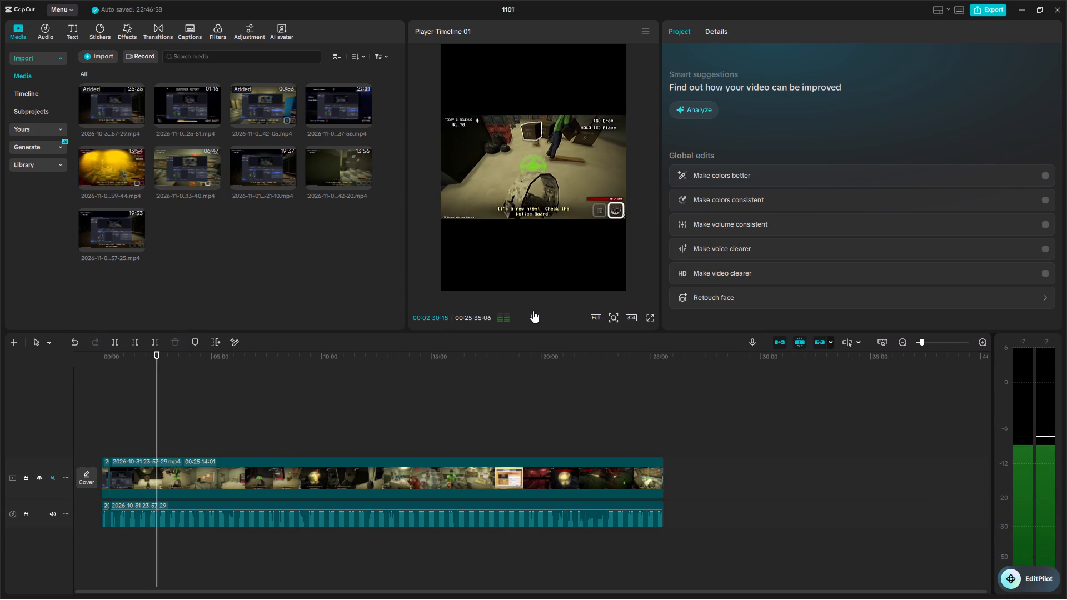
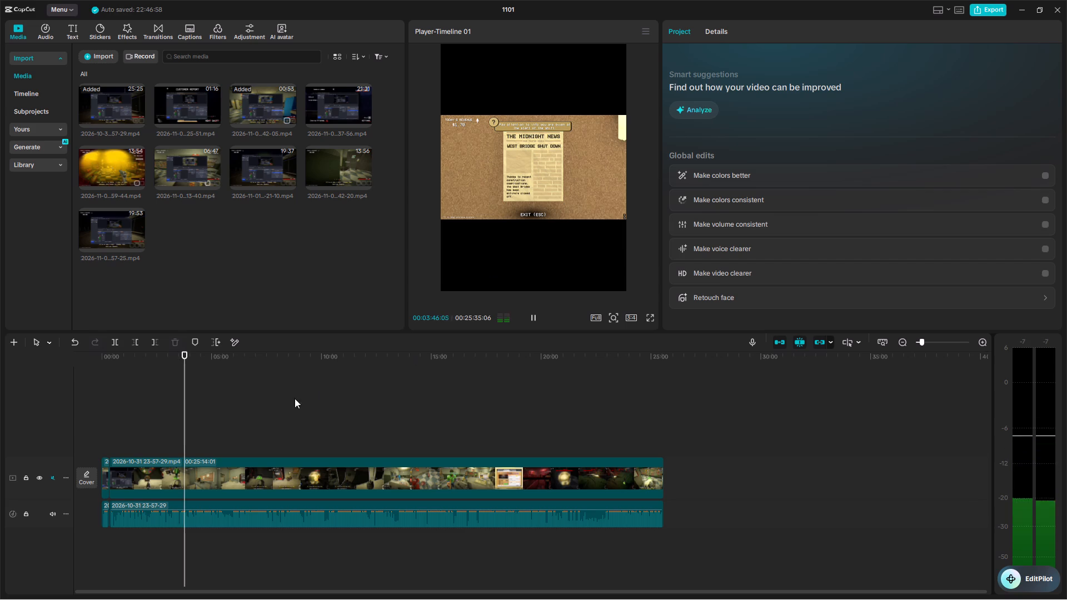
Scrub and replay the 23-57-29 clip between about 00:03:48 and 00:04:18 to examine where the next section should start.
{"action": "left_click", "coordinate": [183, 350]}
{"action": "left_click", "coordinate": [186, 352]}
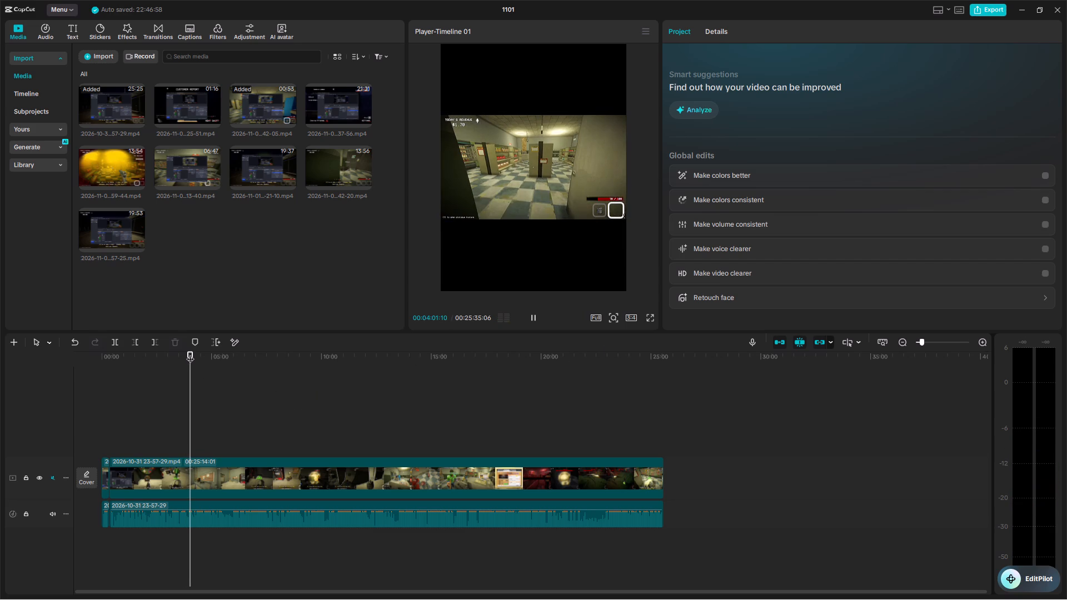
{"action": "left_click", "coordinate": [190, 353]}
{"action": "left_click", "coordinate": [532, 319]}
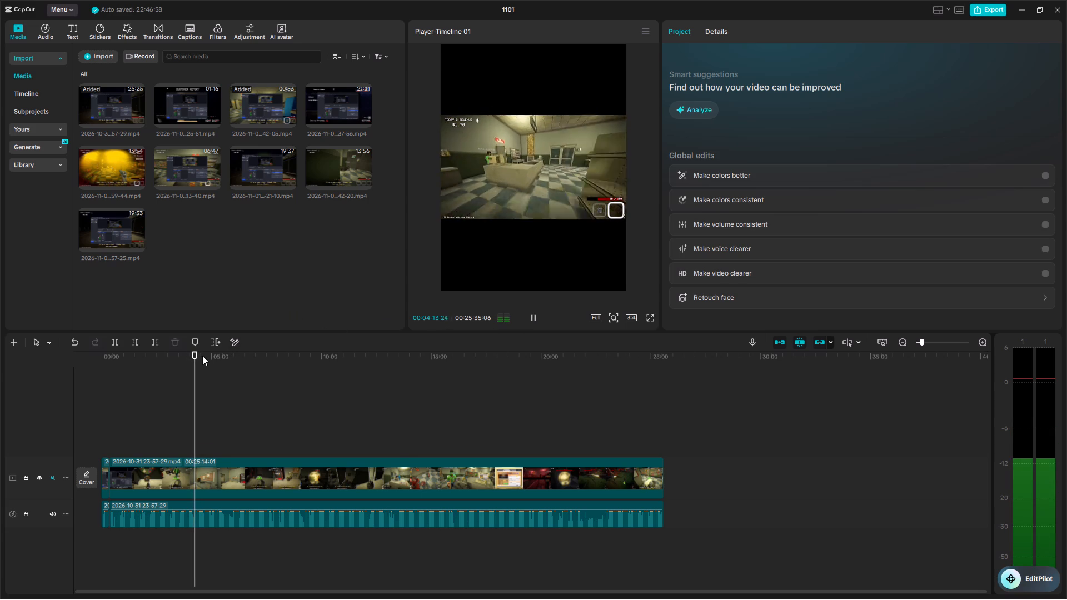
{"action": "left_click", "coordinate": [981, 339]}
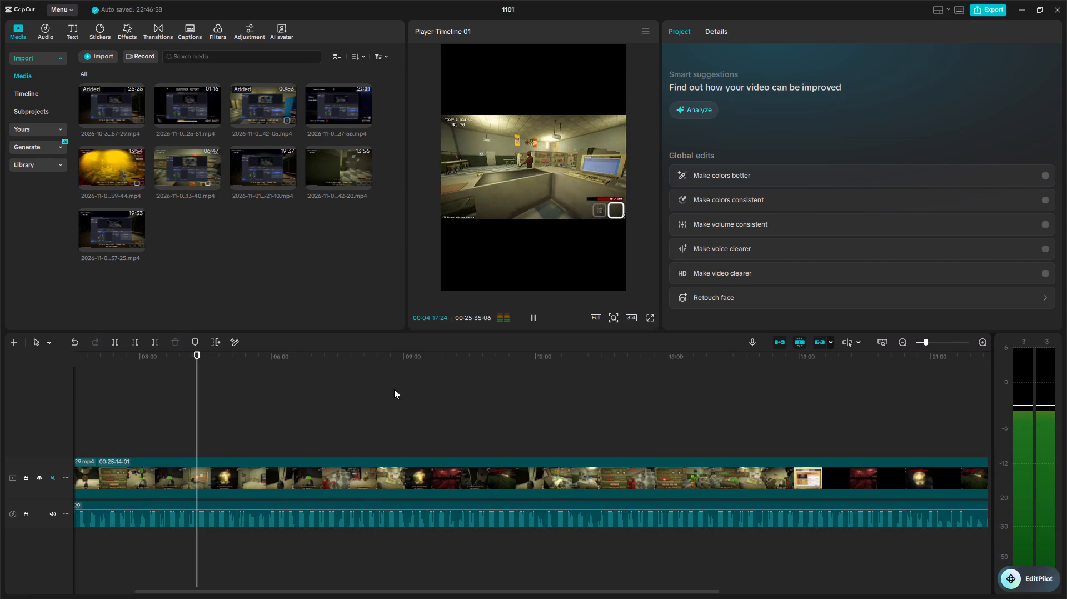
{"action": "left_click", "coordinate": [198, 356]}
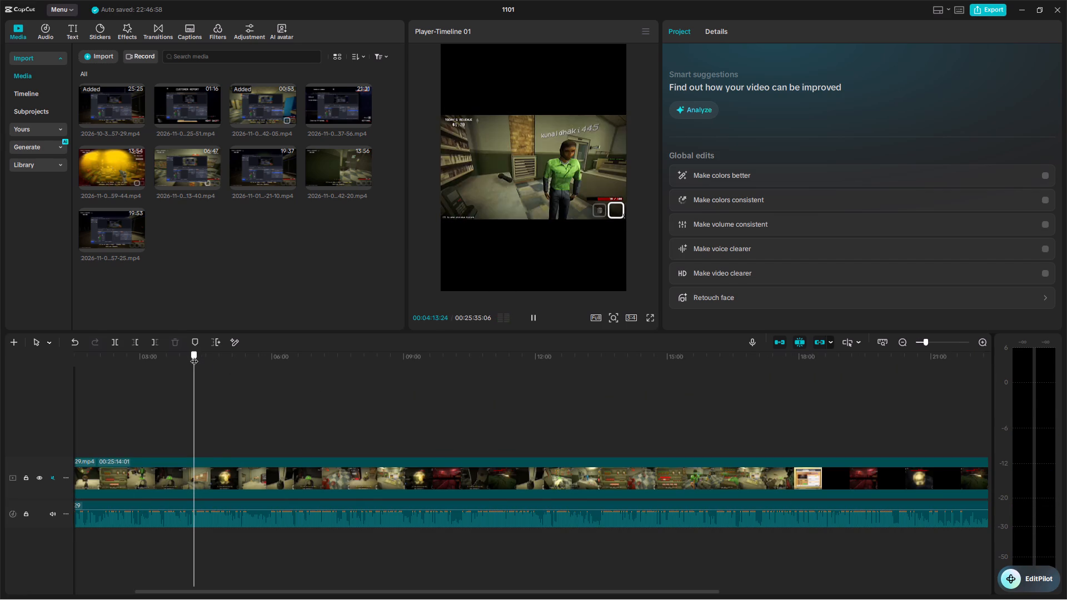
{"action": "left_click", "coordinate": [529, 323]}
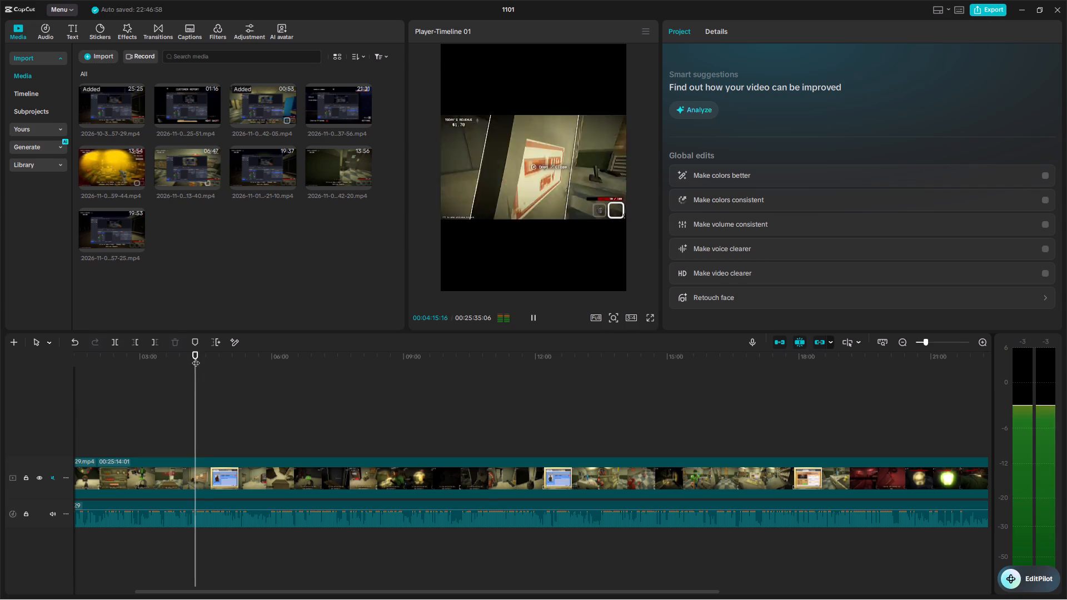
{"action": "left_click_drag", "start_coordinate": [195, 355], "coordinate": [185, 354]}
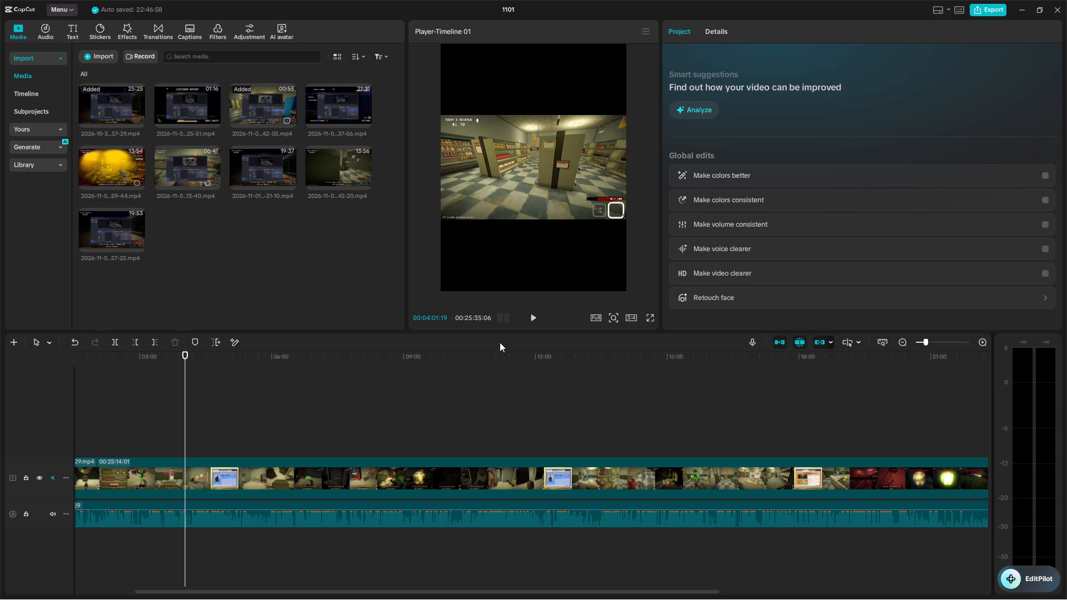
{"action": "left_click", "coordinate": [531, 317]}
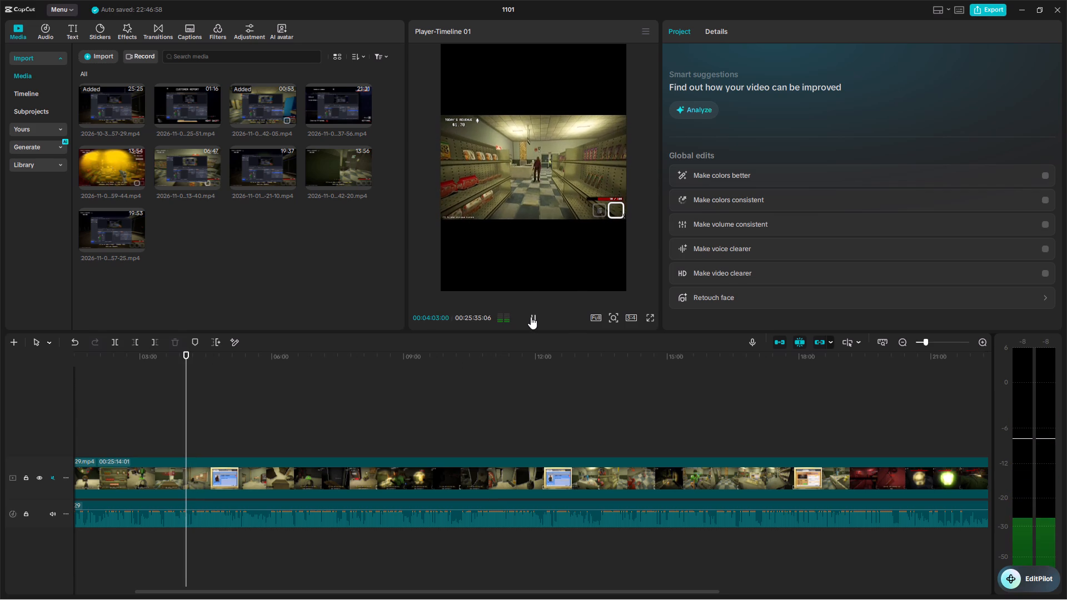
{"action": "left_click", "coordinate": [186, 362]}
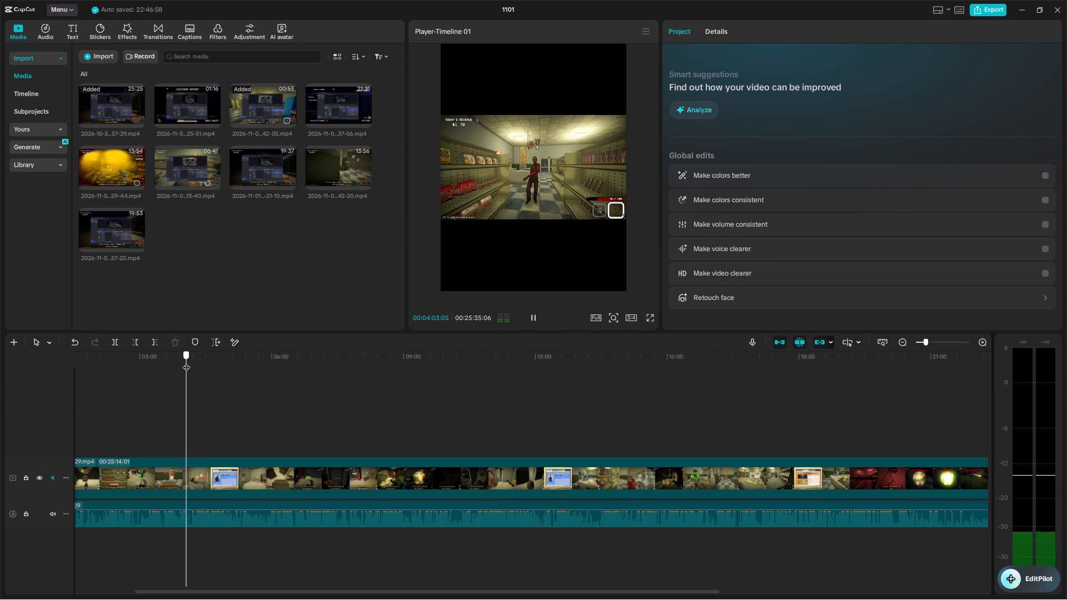
{"action": "left_click", "coordinate": [536, 323]}
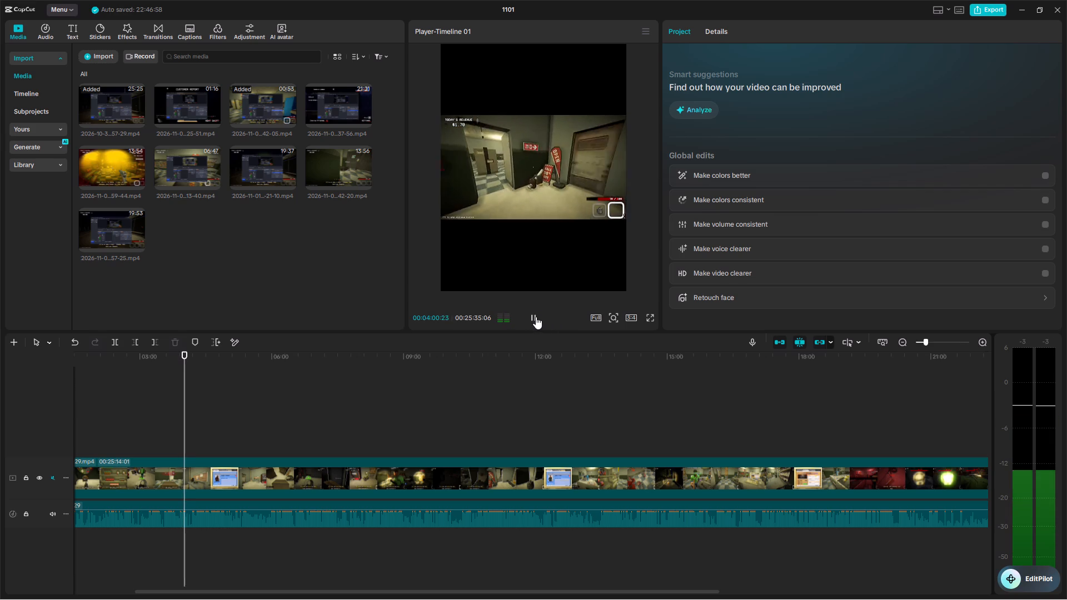
{"action": "left_click_drag", "start_coordinate": [186, 358], "coordinate": [178, 356]}
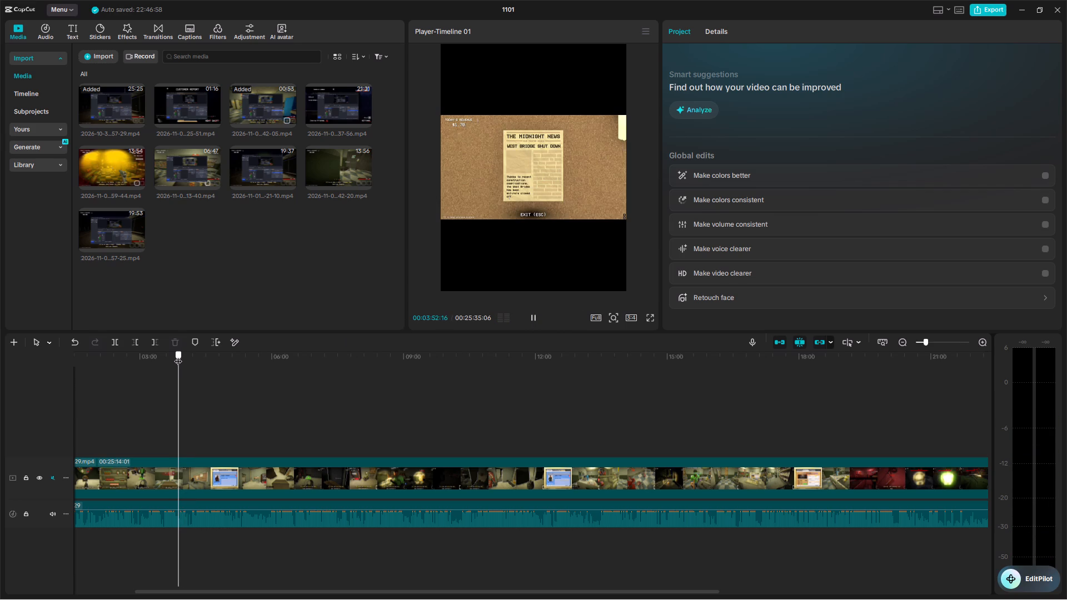
{"action": "left_click_drag", "start_coordinate": [178, 356], "coordinate": [177, 356]}
{"action": "left_click", "coordinate": [536, 323]}
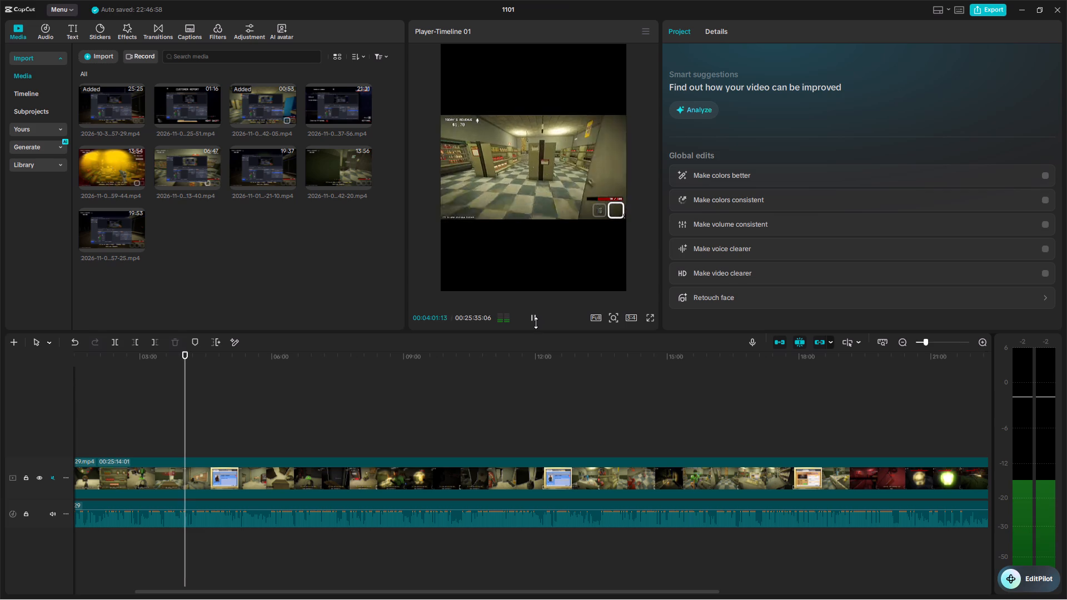
{"action": "left_click_drag", "start_coordinate": [186, 356], "coordinate": [183, 356]}
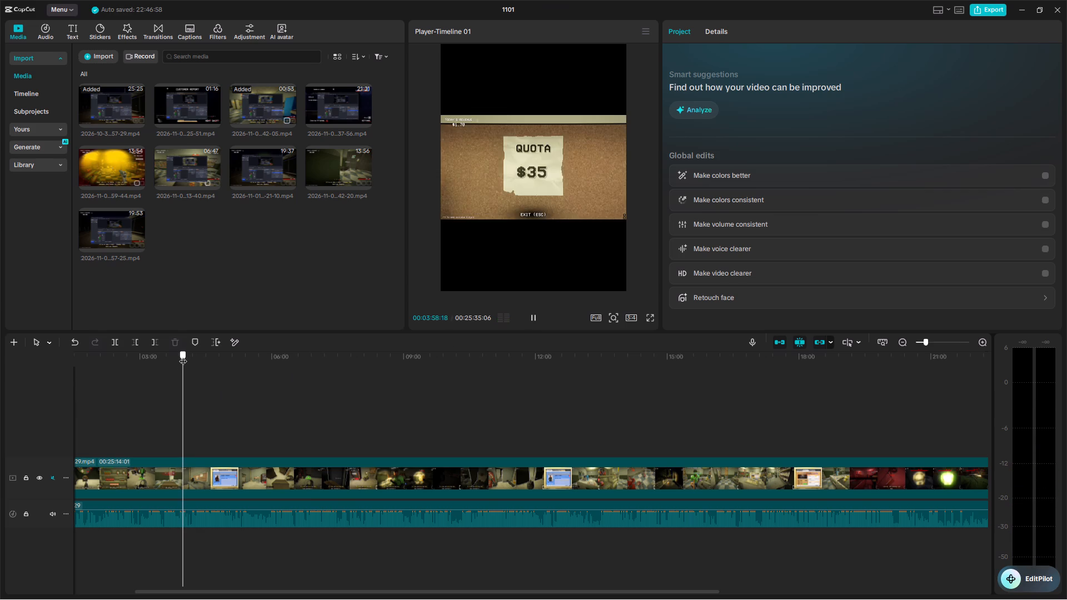
{"action": "left_click_drag", "start_coordinate": [183, 356], "coordinate": [179, 354]}
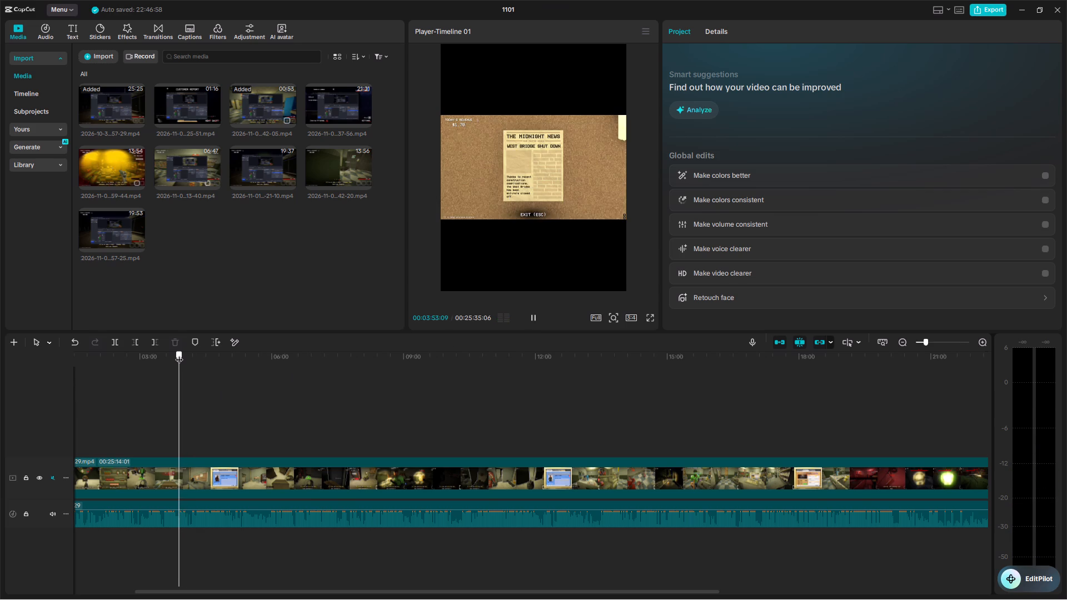
{"action": "left_click_drag", "start_coordinate": [179, 354], "coordinate": [181, 354]}
{"action": "left_click", "coordinate": [530, 323]}
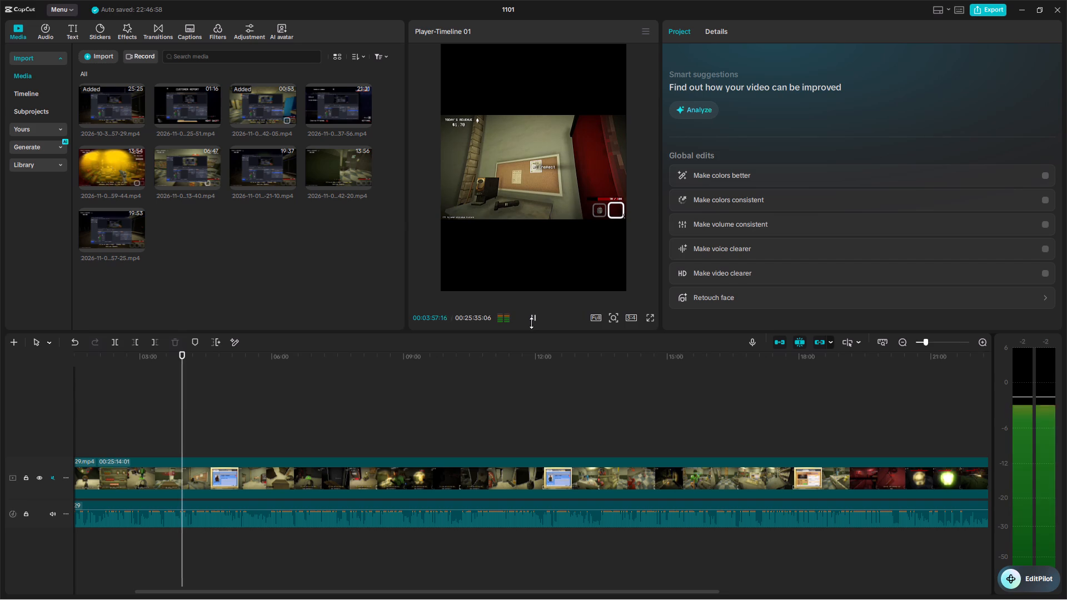
{"action": "left_click", "coordinate": [531, 323]}
Split both the 23-57-29 video clip and its extracted audio at 00:03:54:02.
{"action": "left_click", "coordinate": [182, 349]}
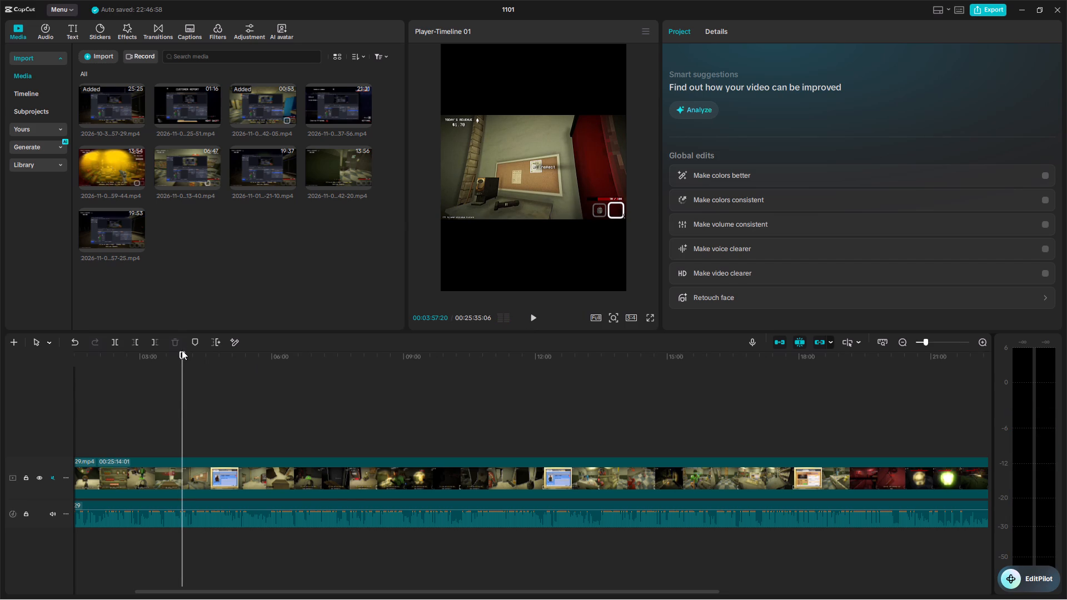
{"action": "left_click", "coordinate": [181, 352]}
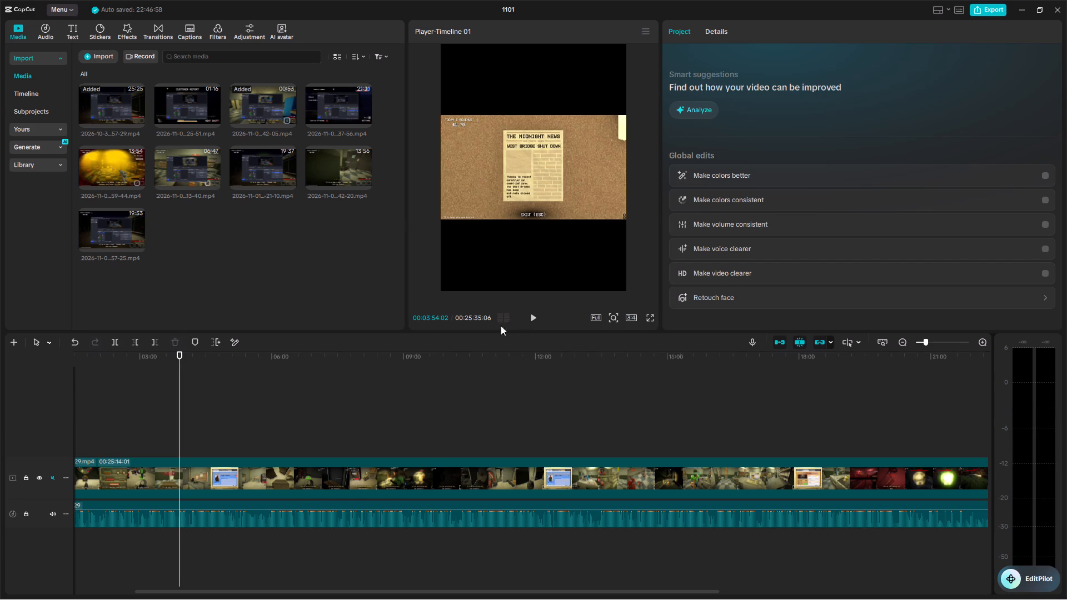
{"action": "left_click", "coordinate": [113, 345]}
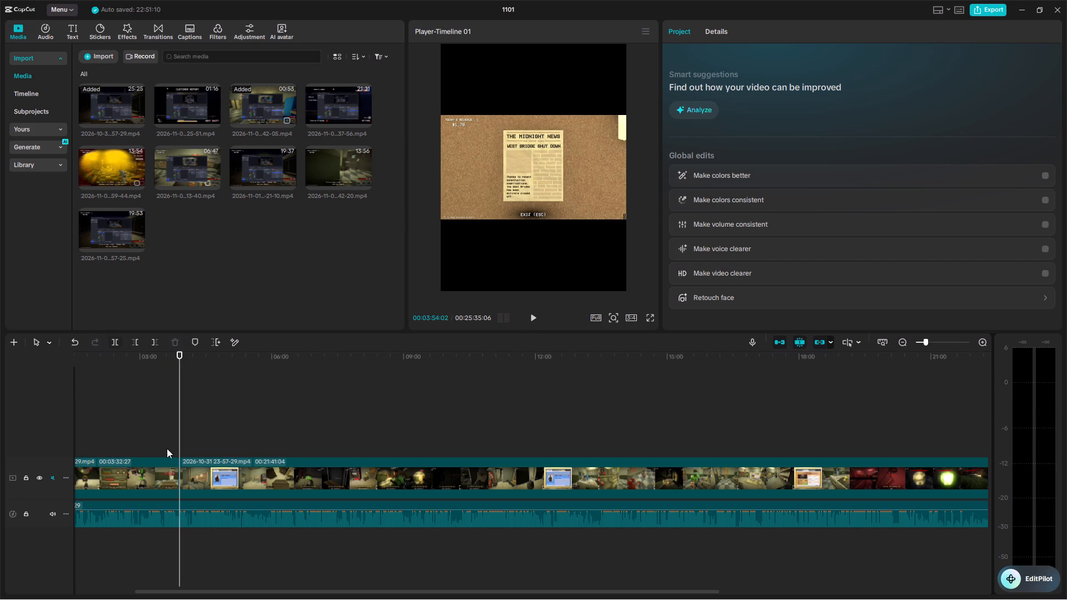
{"action": "left_click", "coordinate": [164, 513]}
{"action": "left_click", "coordinate": [117, 345]}
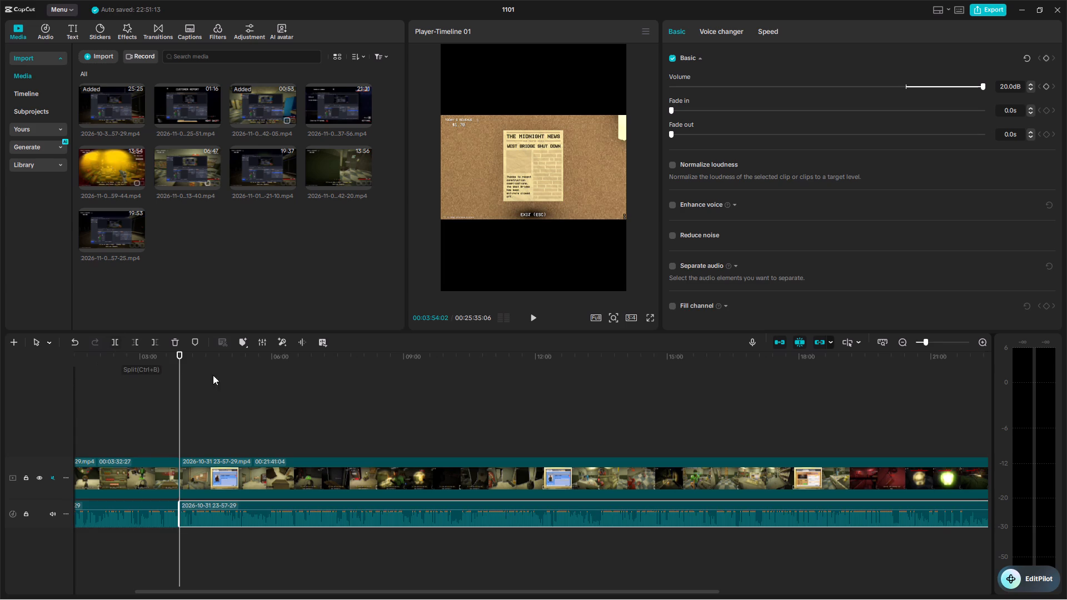
Play the first 23-57-29 section from 00:00:21:05 and split its video and extracted audio at 00:00:44:15.
{"action": "left_click", "coordinate": [240, 383]}
{"action": "left_click_drag", "start_coordinate": [248, 369], "coordinate": [232, 366]}
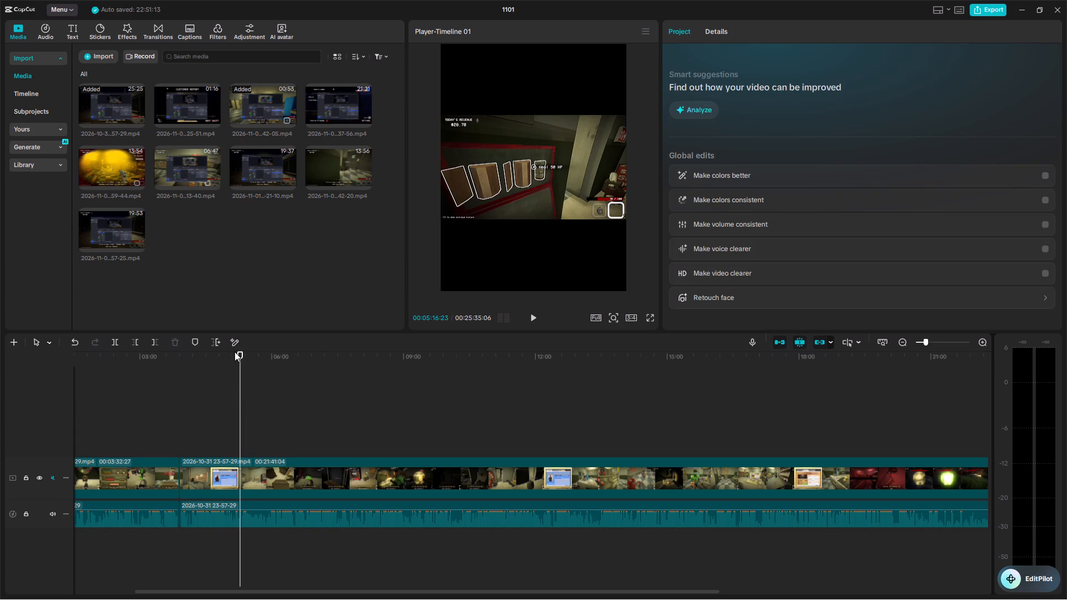
{"action": "left_click_drag", "start_coordinate": [239, 352], "coordinate": [34, 376]}
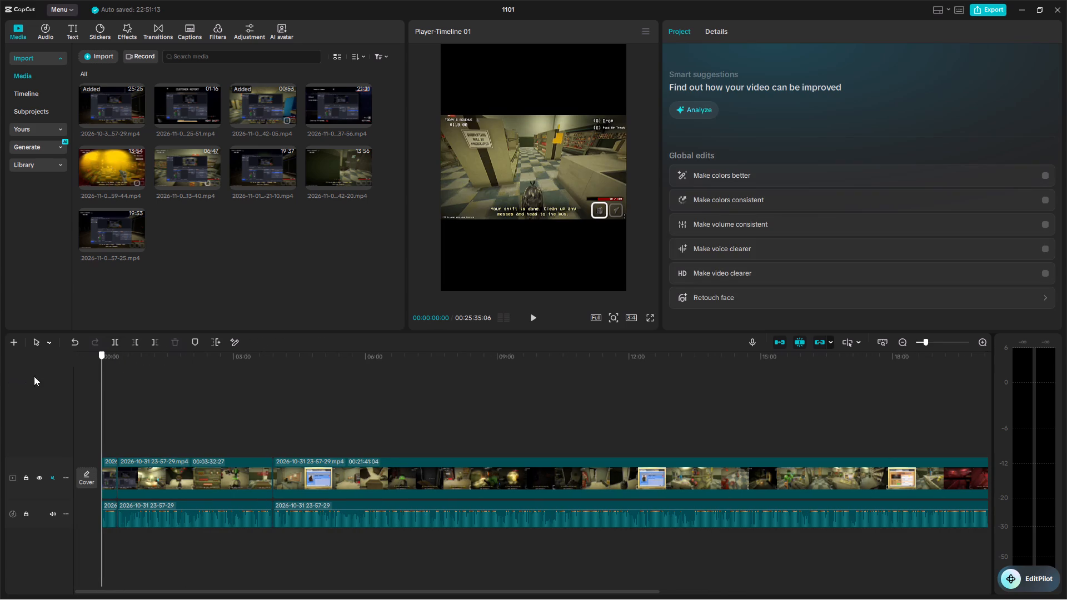
{"action": "left_click_drag", "start_coordinate": [34, 376], "coordinate": [114, 374]}
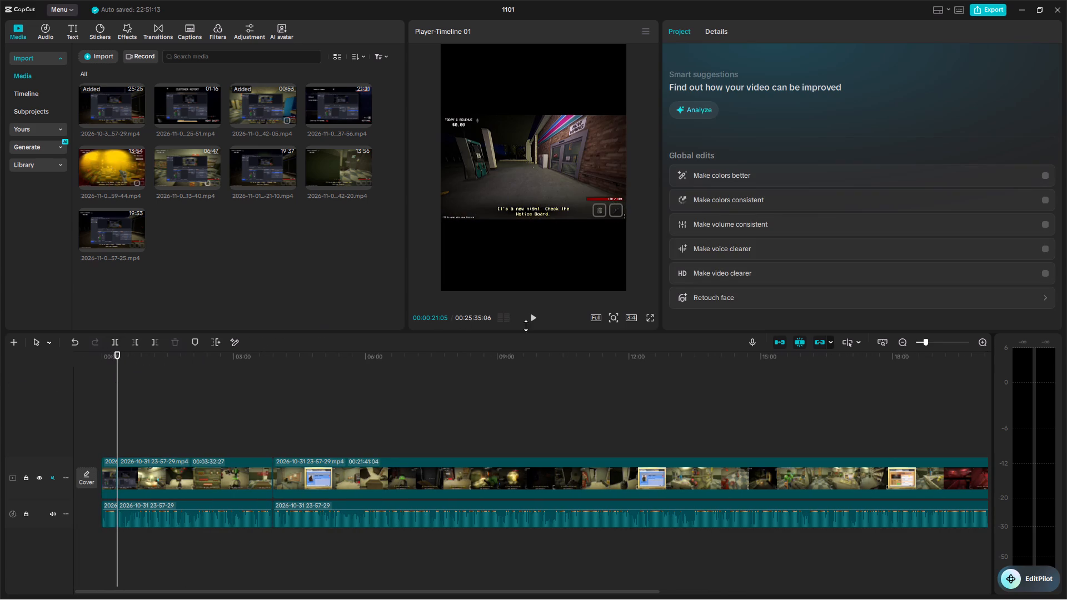
{"action": "left_click", "coordinate": [541, 322]}
{"action": "left_click", "coordinate": [536, 321]}
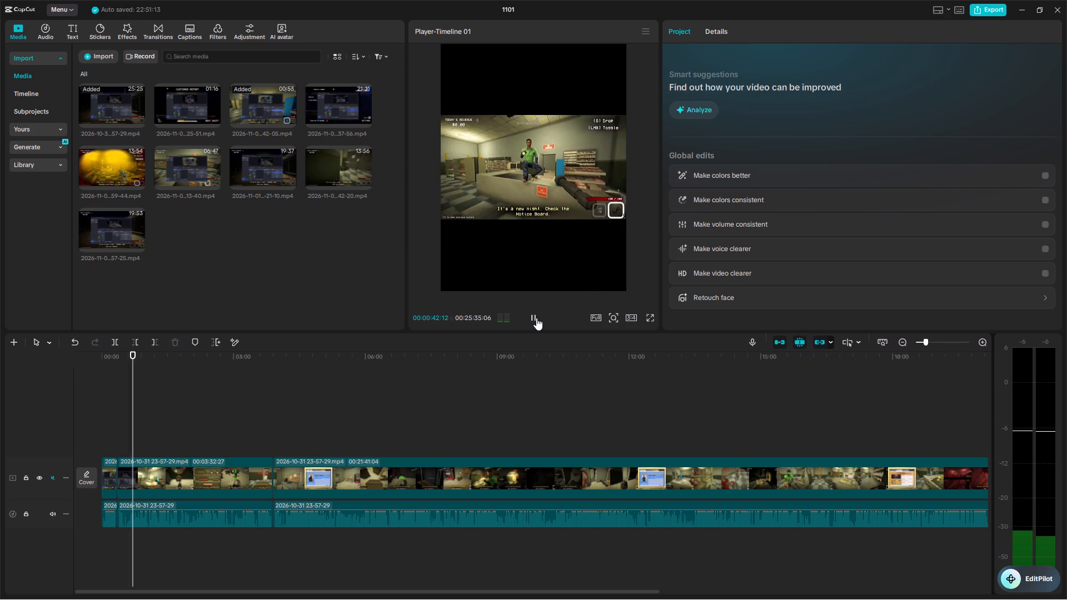
{"action": "left_click", "coordinate": [536, 318]}
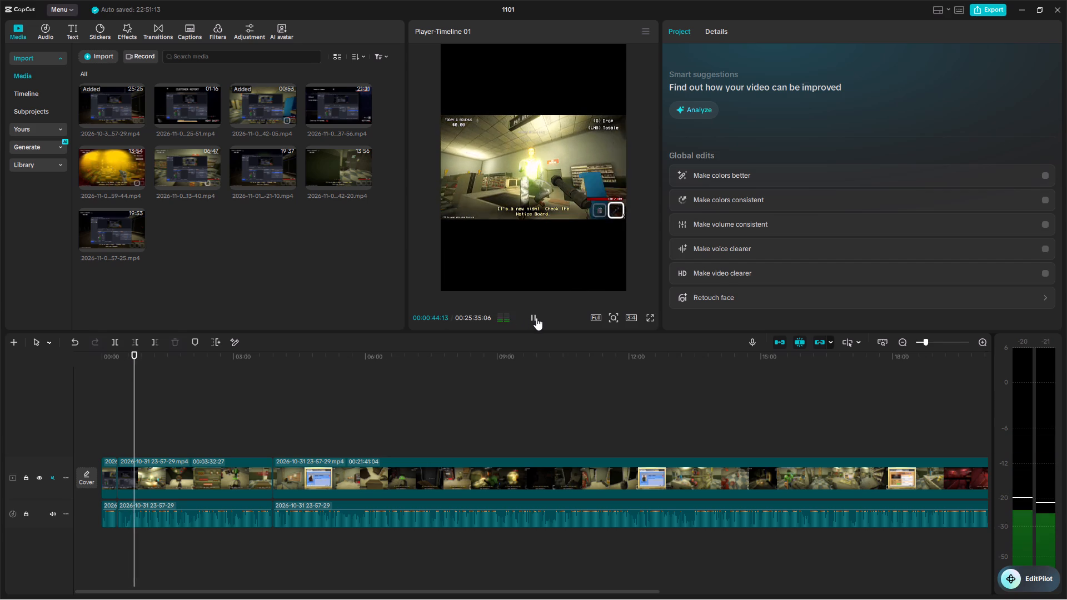
{"action": "left_click", "coordinate": [147, 471]}
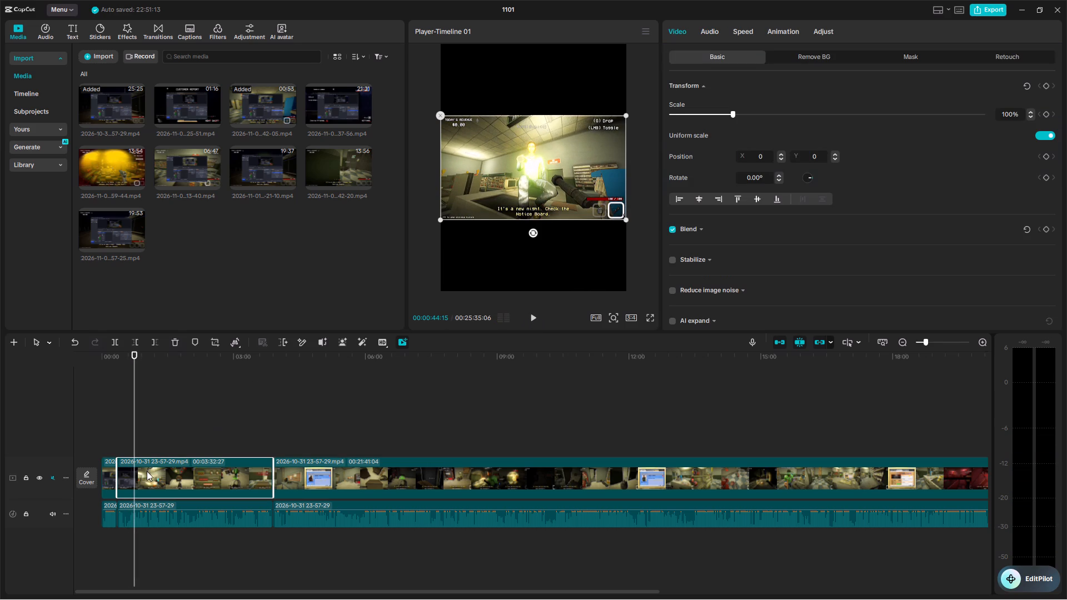
{"action": "left_click", "coordinate": [116, 337]}
{"action": "left_click", "coordinate": [147, 507]}
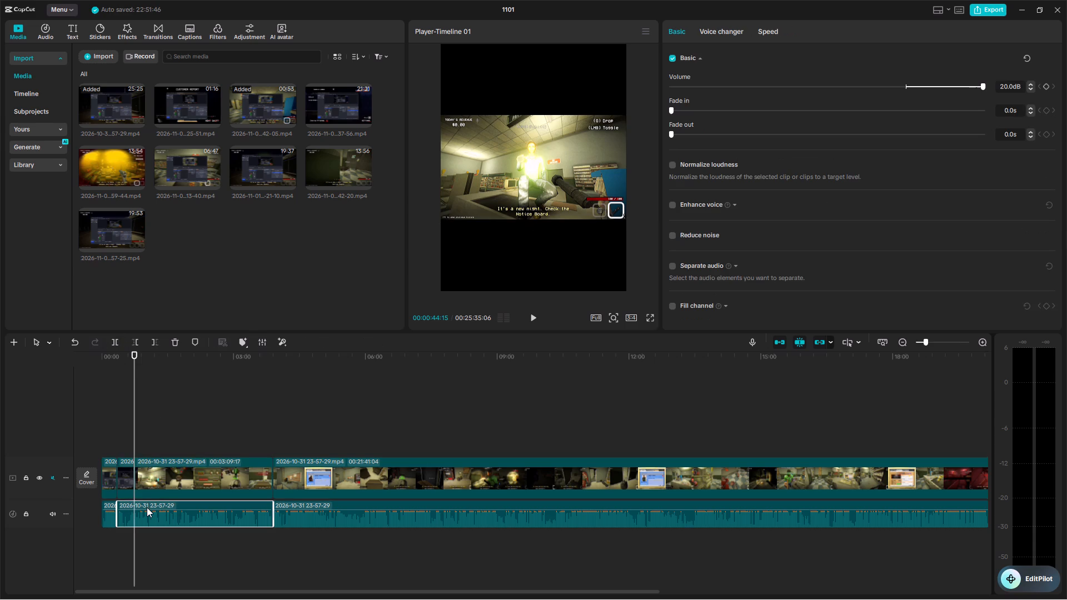
{"action": "left_click", "coordinate": [118, 339]}
Delete the 23-57-29 section between the 00:00:44:15 and 00:03:54:02 cuts, together with its audio.
{"action": "left_click", "coordinate": [162, 476]}
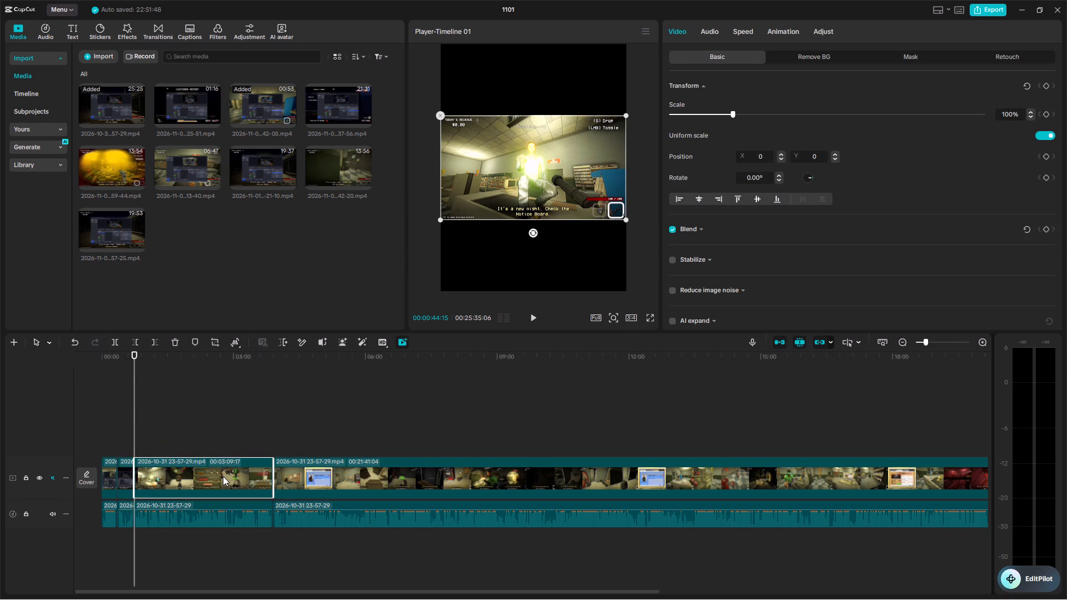
{"action": "key", "text": "BackSpace"}
Play the timeline from the start and replay around 00:01:01 to 00:01:05 to examine where the 23-57-29 clip should be cut.
{"action": "left_click_drag", "start_coordinate": [135, 355], "coordinate": [87, 359]}
{"action": "left_click", "coordinate": [536, 316]}
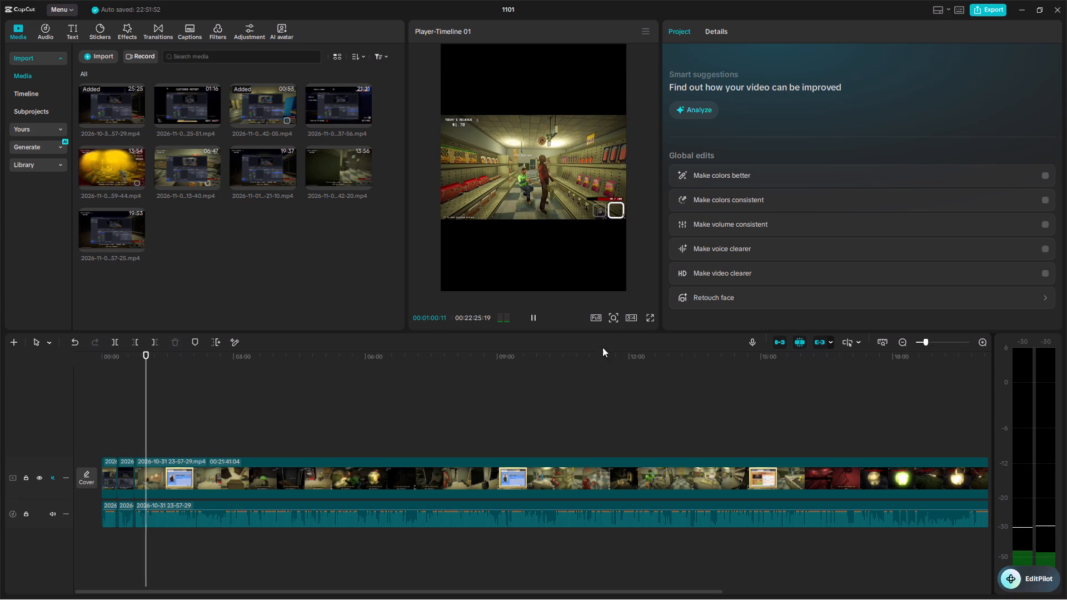
{"action": "left_click", "coordinate": [537, 319]}
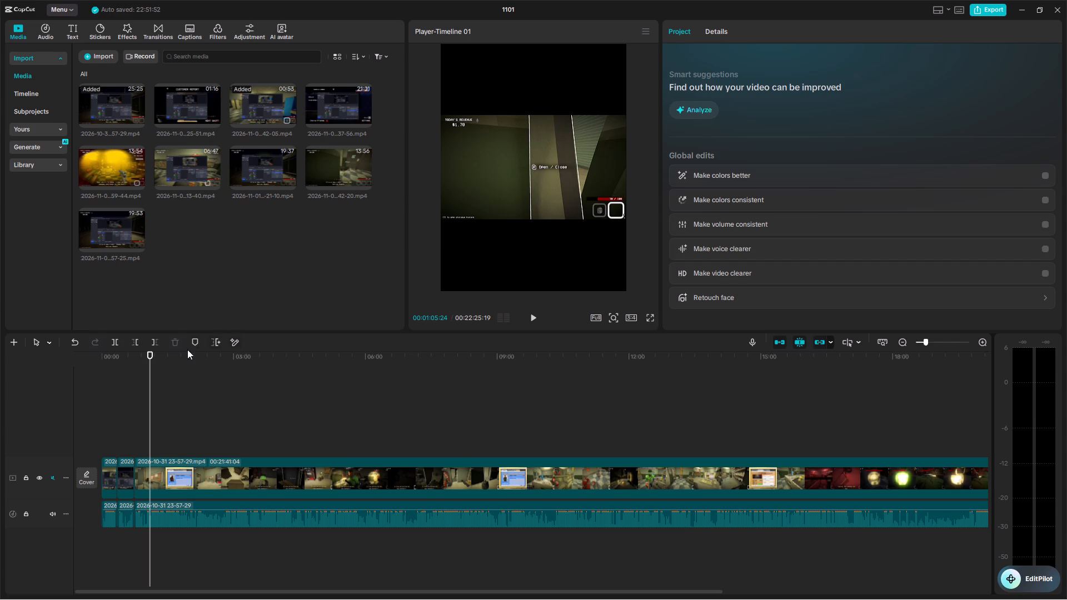
{"action": "left_click", "coordinate": [150, 351]}
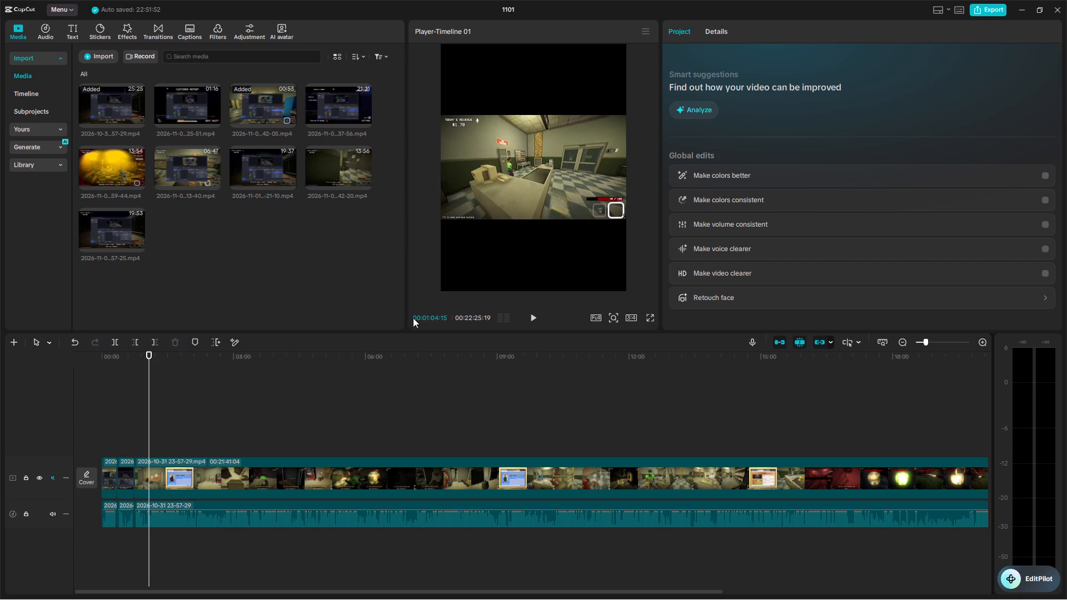
{"action": "double_click", "coordinate": [533, 321]}
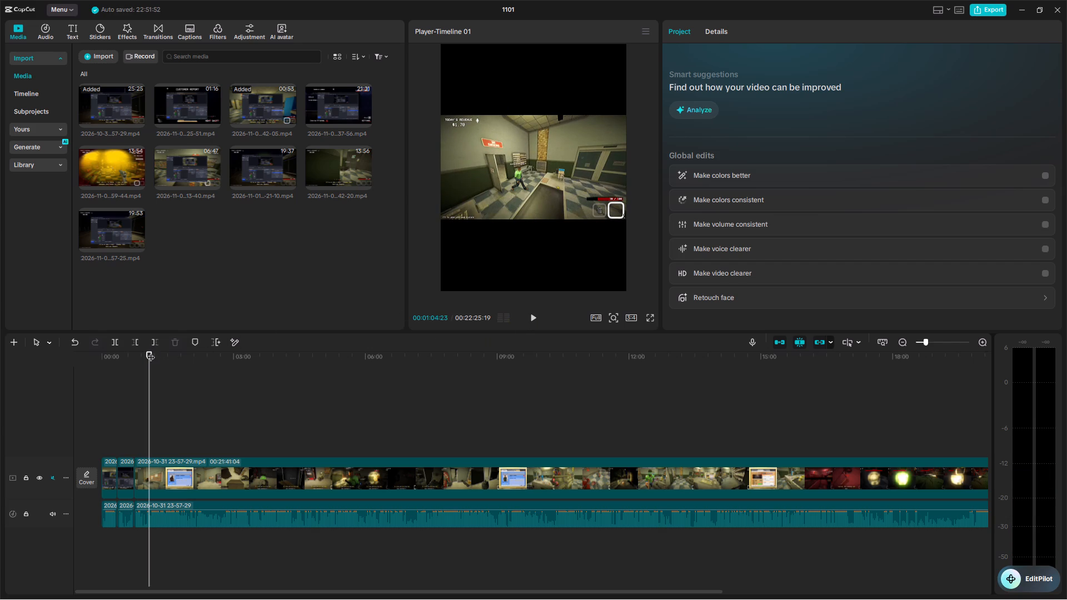
{"action": "left_click", "coordinate": [151, 352]}
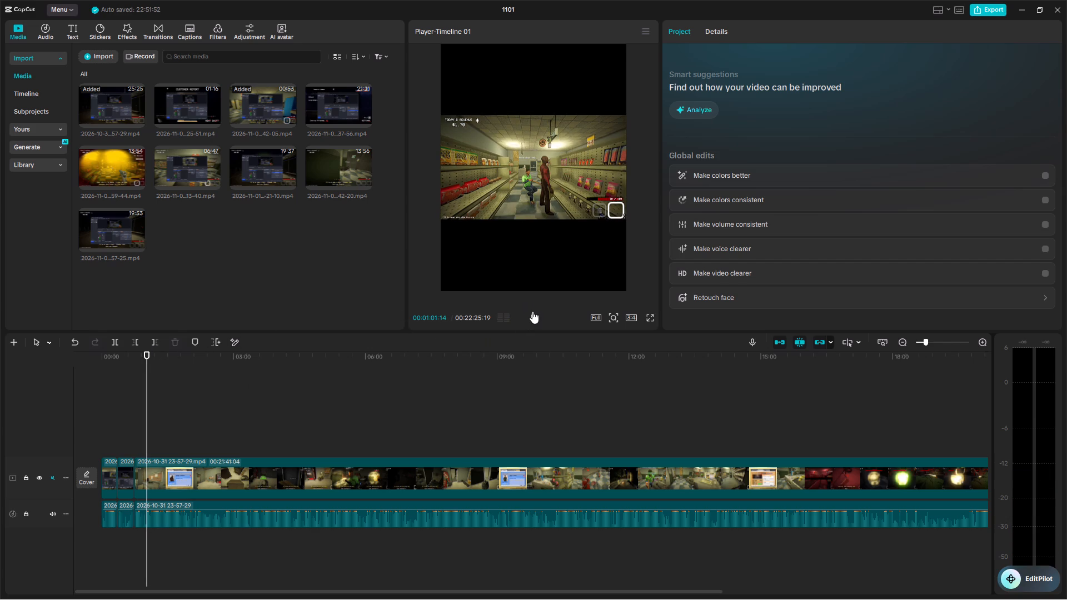
{"action": "left_click", "coordinate": [532, 313]}
{"action": "double_click", "coordinate": [532, 313]}
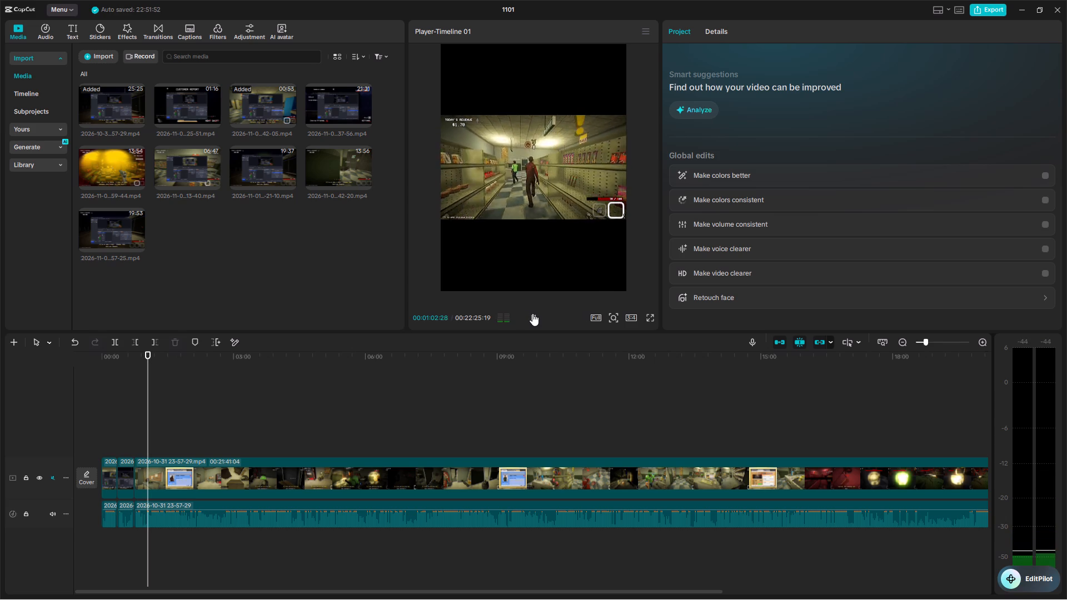
{"action": "double_click", "coordinate": [532, 313]}
{"action": "left_click", "coordinate": [532, 313]}
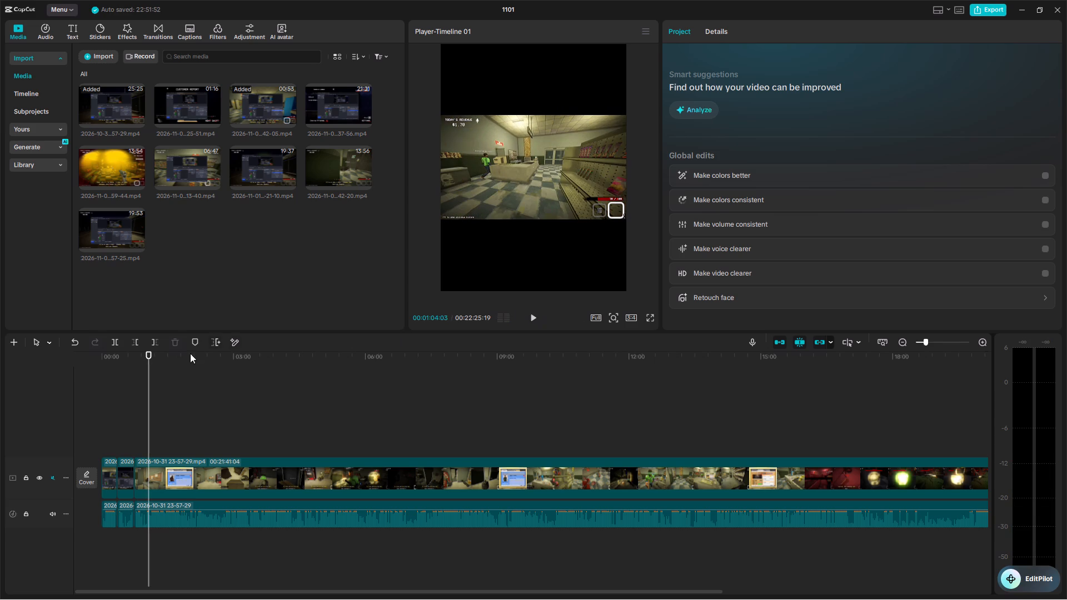
{"action": "left_click", "coordinate": [149, 357]}
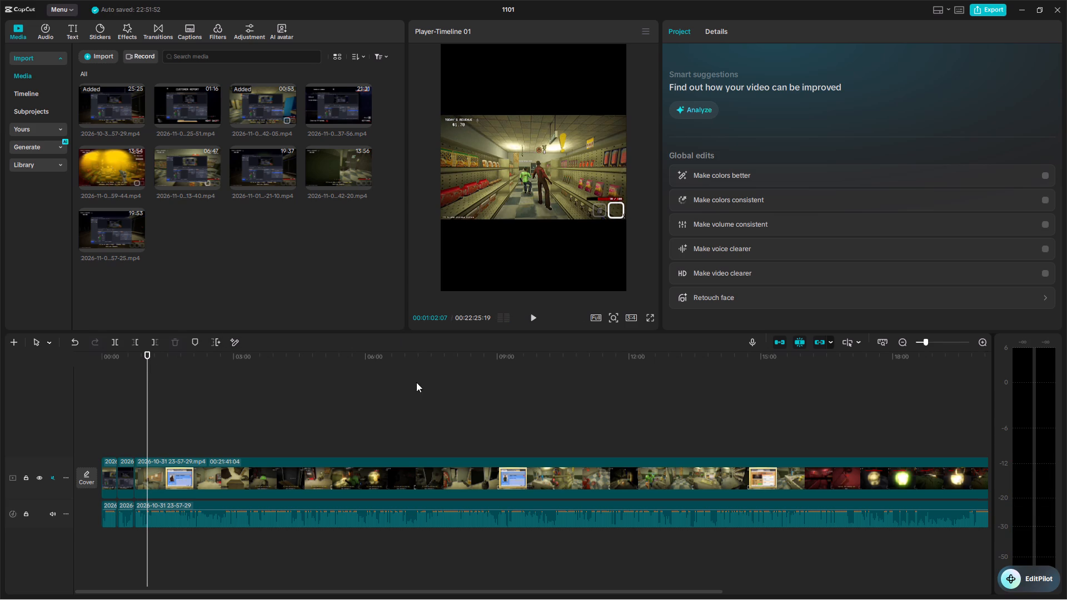
{"action": "left_click", "coordinate": [531, 316]}
{"action": "left_click", "coordinate": [531, 316]}
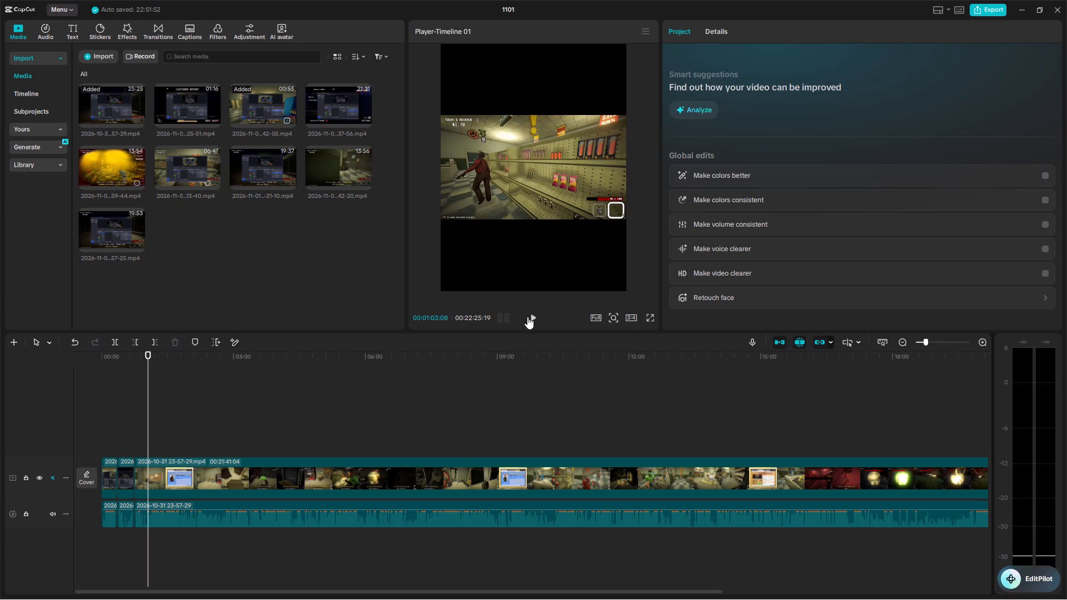
Split both the 23-57-29 video clip and its extracted audio at 00:01:03:08.
{"action": "left_click", "coordinate": [149, 478]}
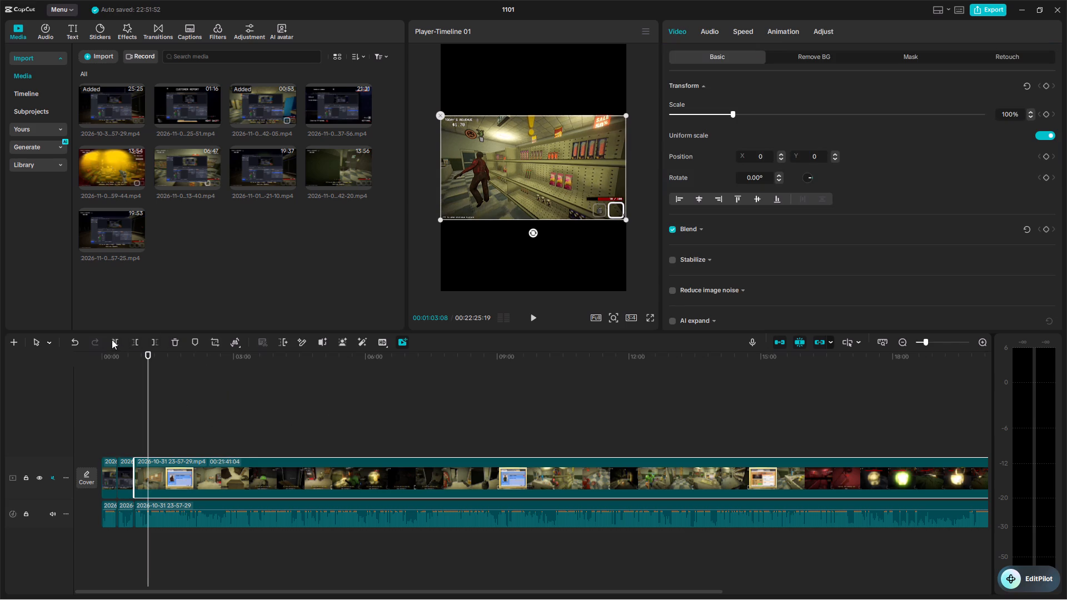
{"action": "left_click", "coordinate": [112, 340]}
{"action": "left_click", "coordinate": [163, 508]}
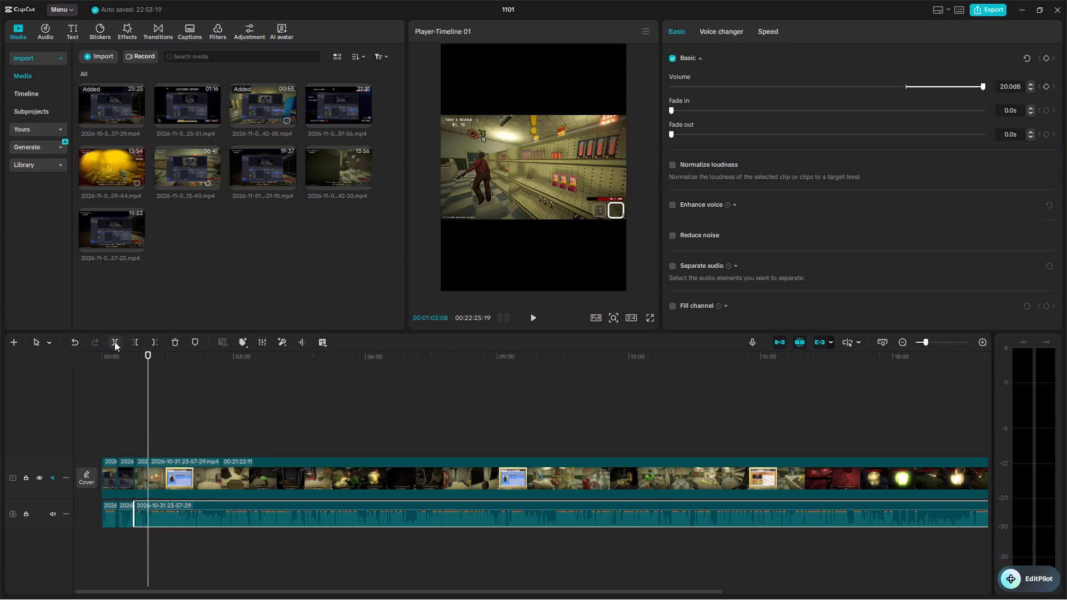
{"action": "left_click", "coordinate": [114, 342]}
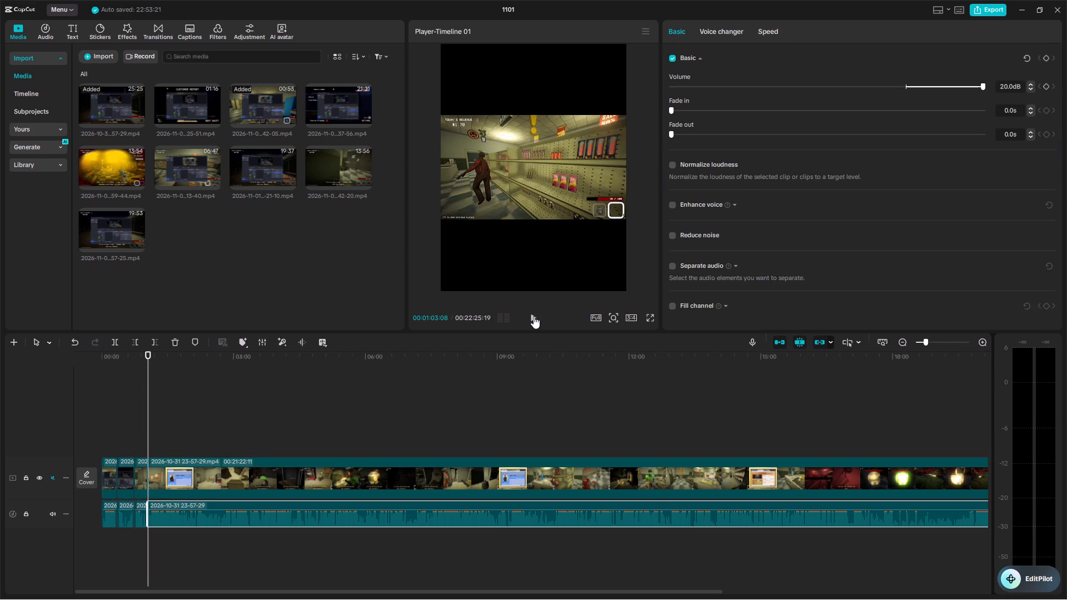
Play the 23-57-29 clip from 00:01:03:08 and skim ahead to about 00:05:34 to examine which footage to keep.
{"action": "left_click", "coordinate": [533, 316]}
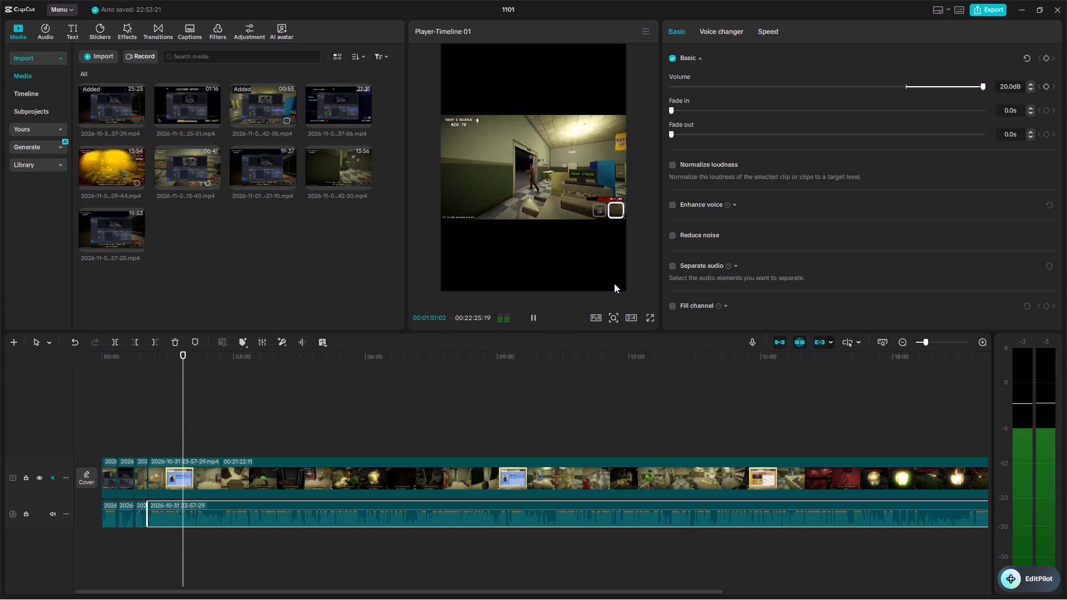
{"action": "right_click", "coordinate": [617, 317]}
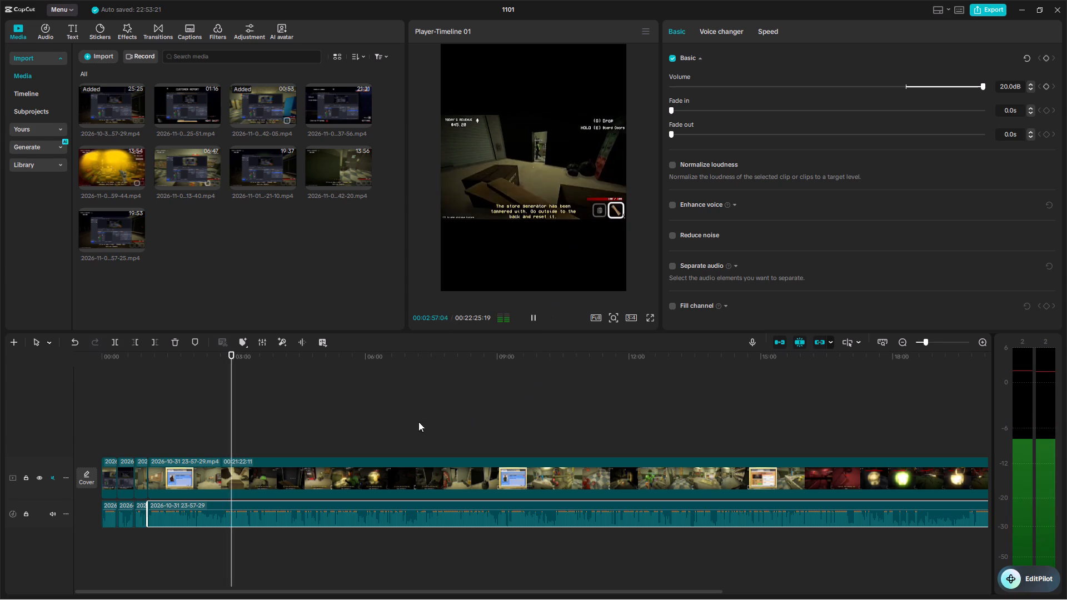
{"action": "left_click_drag", "start_coordinate": [233, 352], "coordinate": [234, 352]}
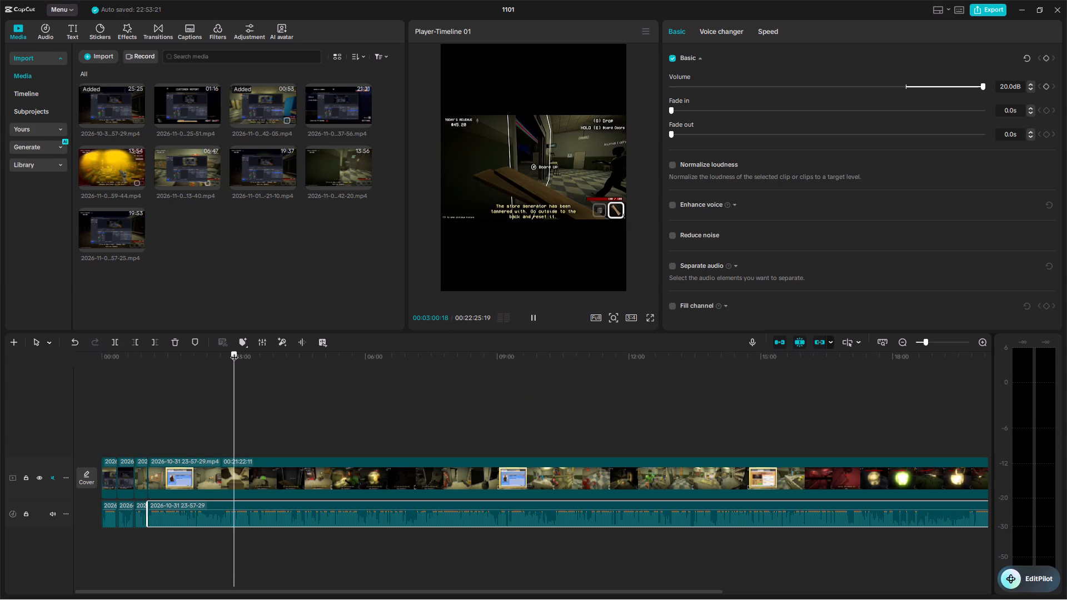
{"action": "left_click_drag", "start_coordinate": [234, 352], "coordinate": [245, 354]}
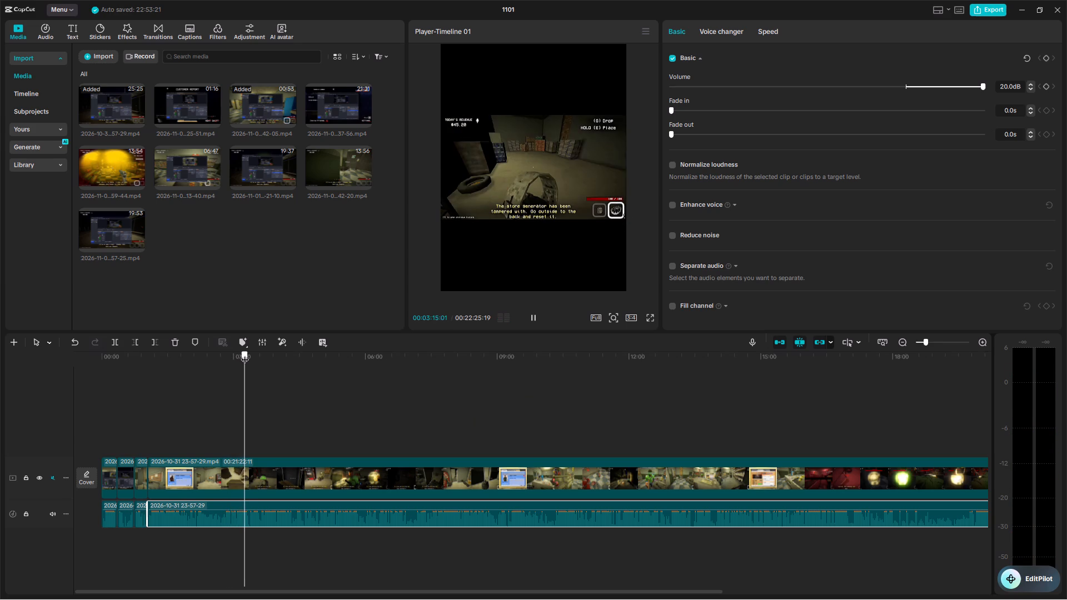
{"action": "left_click_drag", "start_coordinate": [245, 354], "coordinate": [255, 356]}
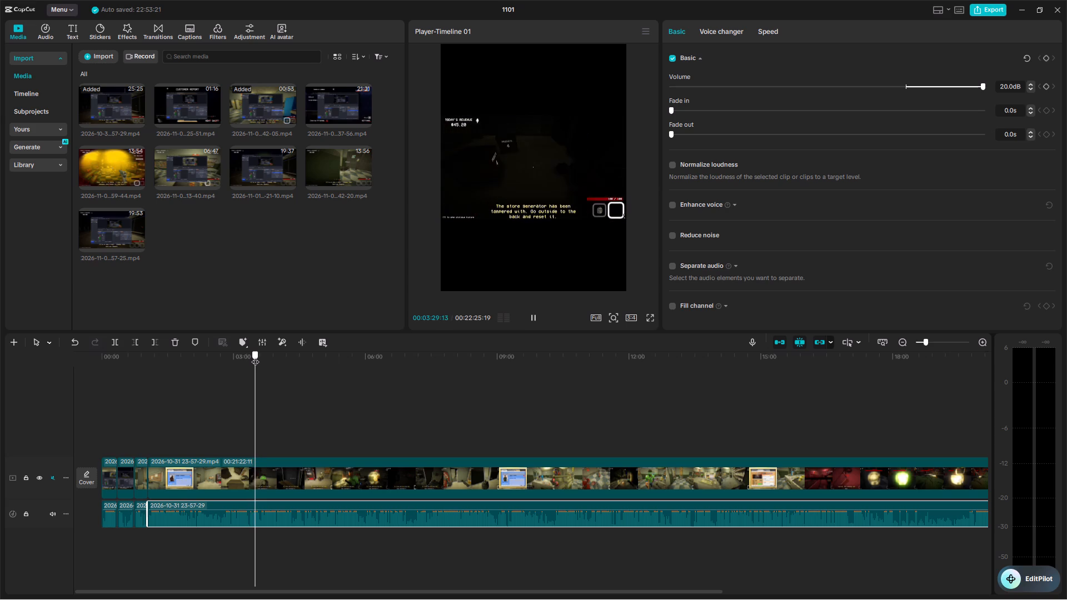
{"action": "left_click_drag", "start_coordinate": [255, 356], "coordinate": [267, 359]}
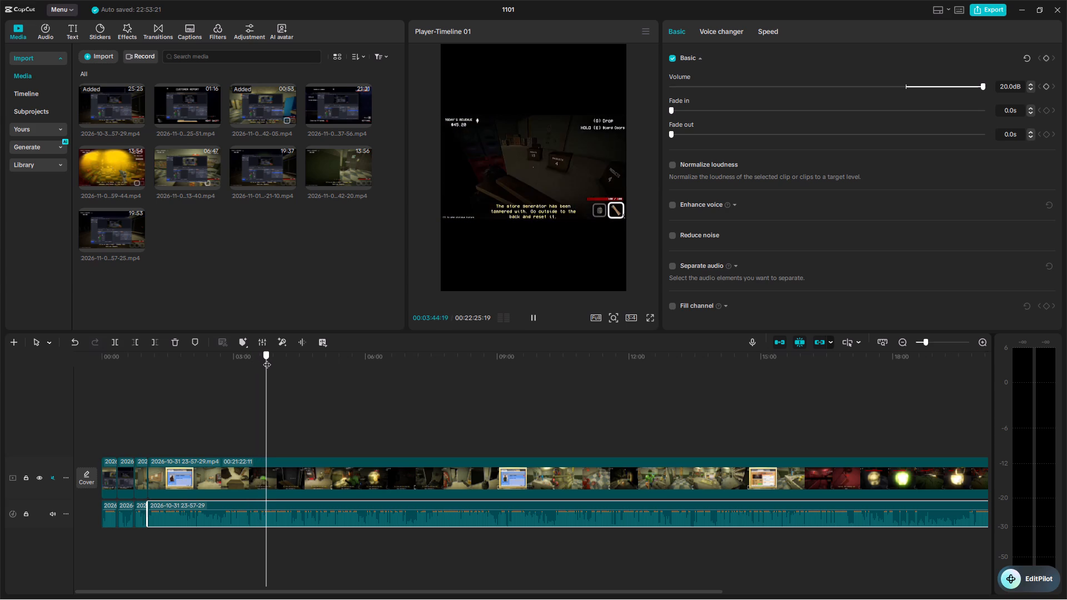
{"action": "left_click_drag", "start_coordinate": [267, 359], "coordinate": [276, 359]}
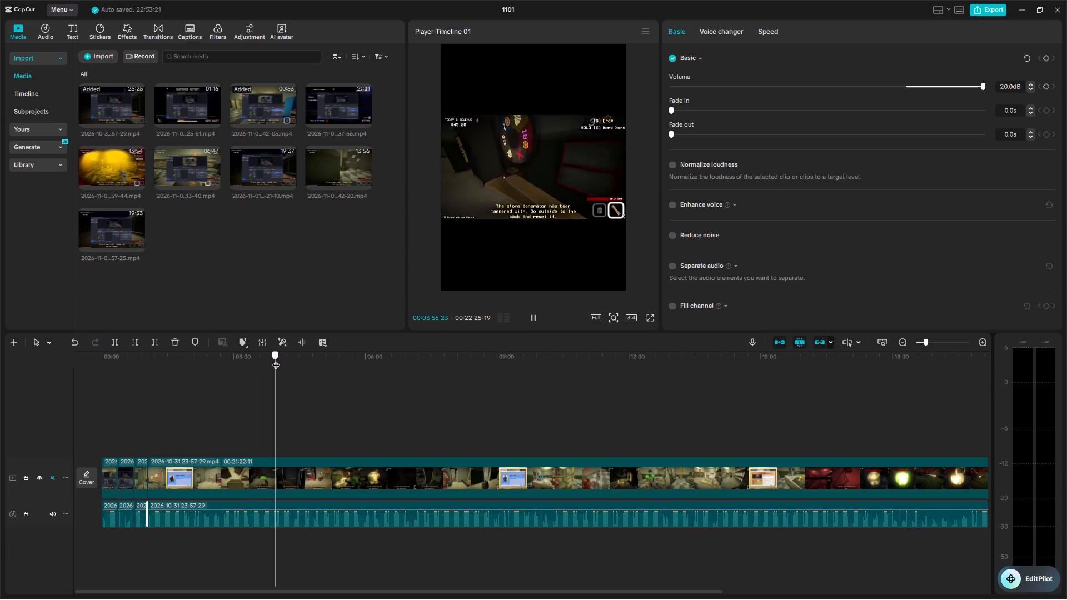
{"action": "left_click_drag", "start_coordinate": [276, 359], "coordinate": [304, 358]}
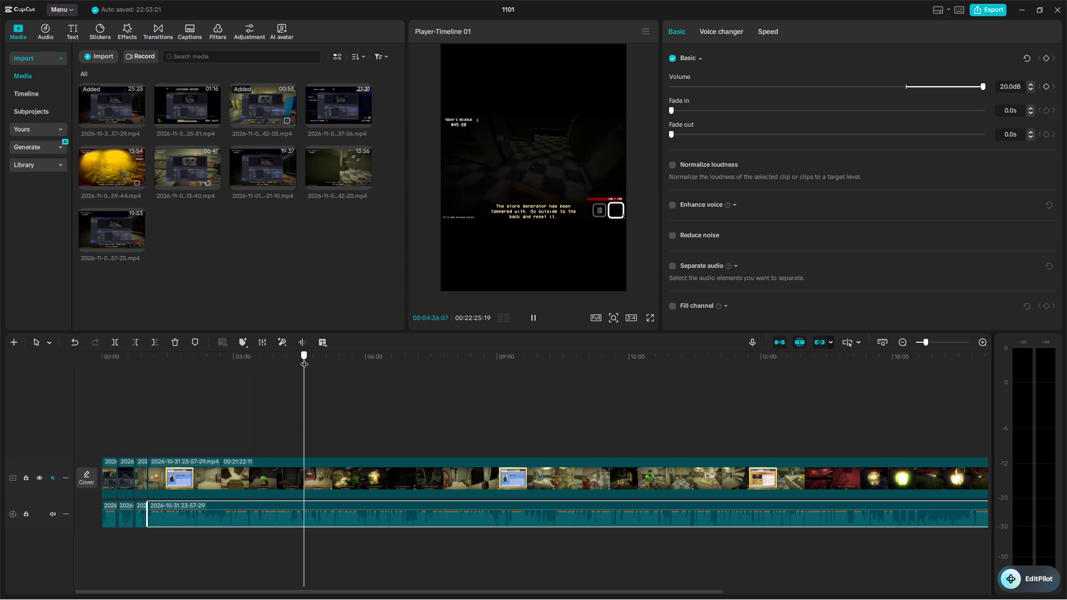
{"action": "left_click_drag", "start_coordinate": [304, 358], "coordinate": [345, 355]}
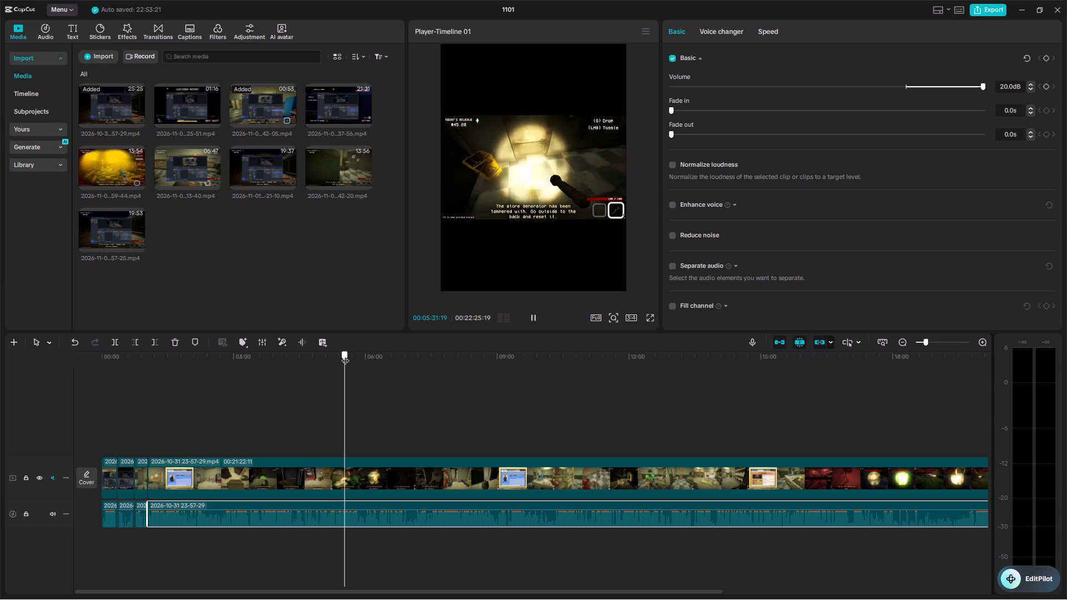
{"action": "left_click_drag", "start_coordinate": [345, 355], "coordinate": [347, 355]}
{"action": "left_click", "coordinate": [347, 355]}
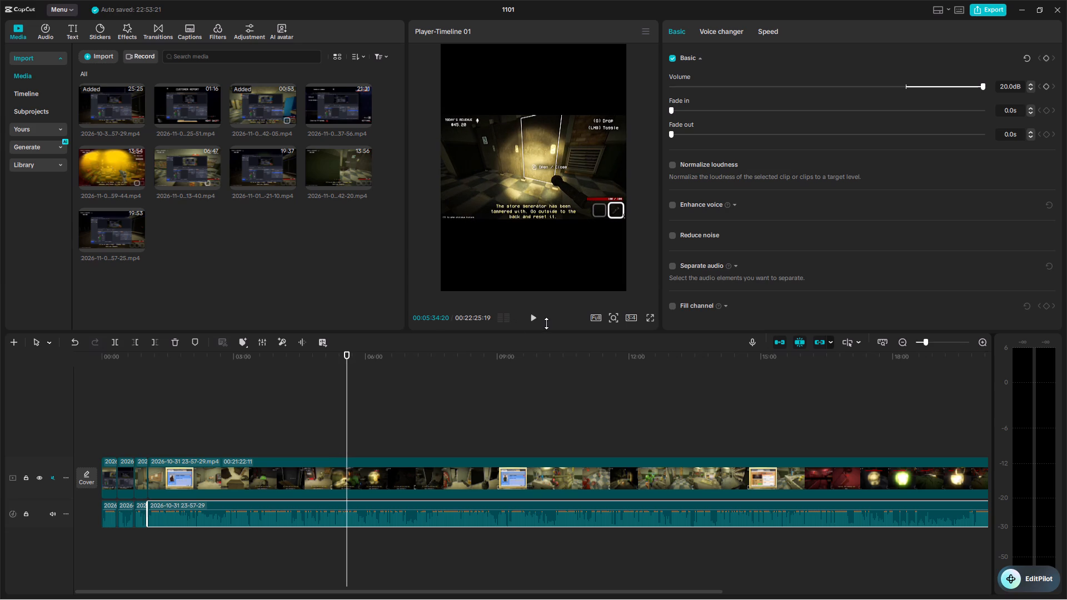
Skim and sample the 23-57-29 clip from about 00:05:34 to 00:07:49 to examine where the next usable section starts.
{"action": "left_click", "coordinate": [537, 322]}
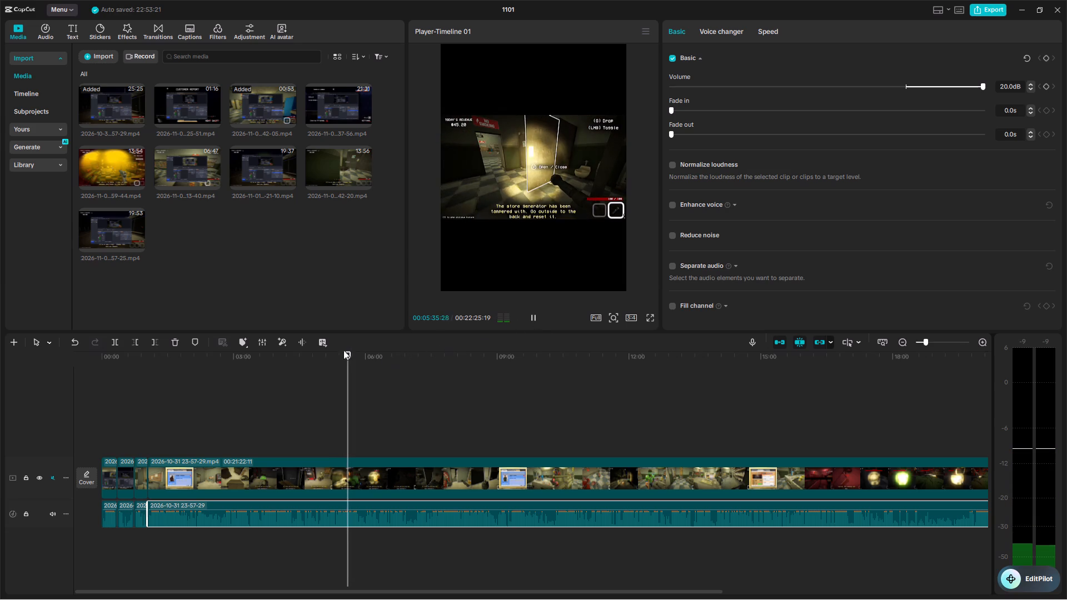
{"action": "left_click_drag", "start_coordinate": [345, 351], "coordinate": [382, 356]}
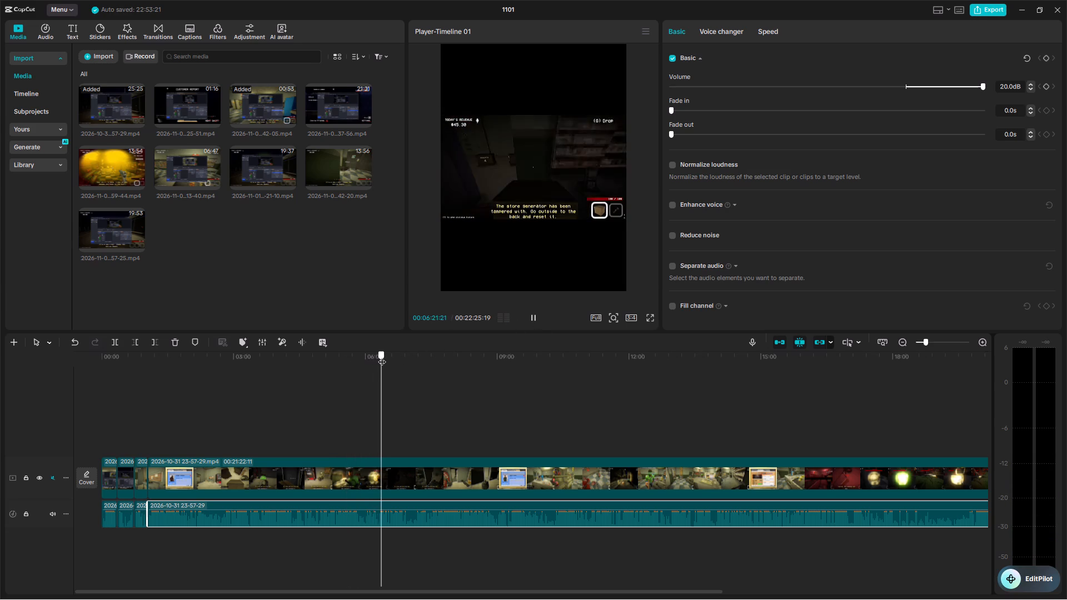
{"action": "left_click_drag", "start_coordinate": [382, 356], "coordinate": [388, 356]}
{"action": "left_click", "coordinate": [529, 315]}
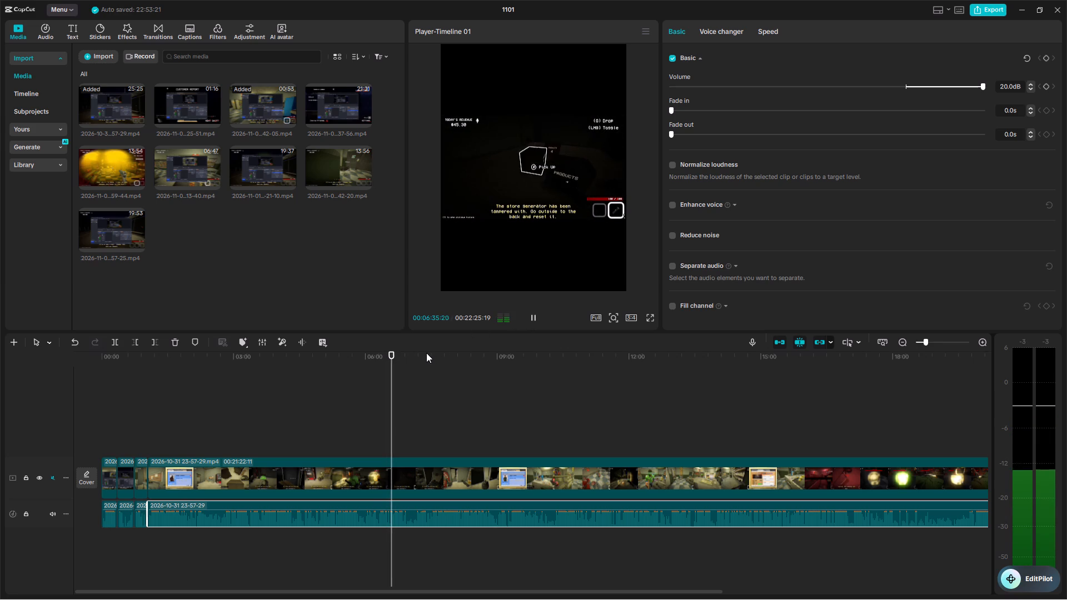
{"action": "left_click", "coordinate": [393, 366]}
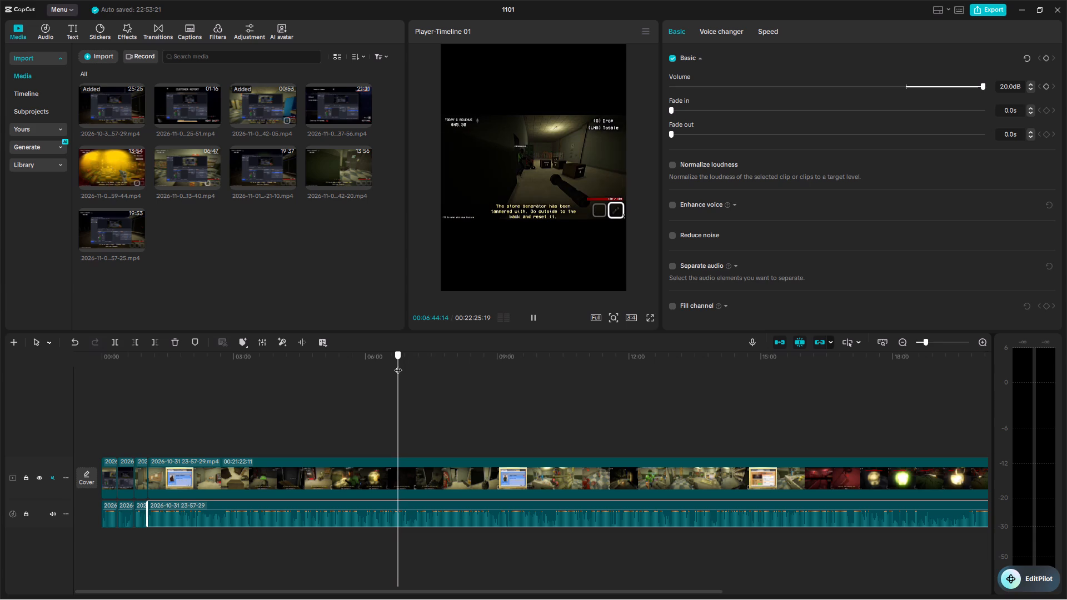
{"action": "left_click", "coordinate": [537, 322]}
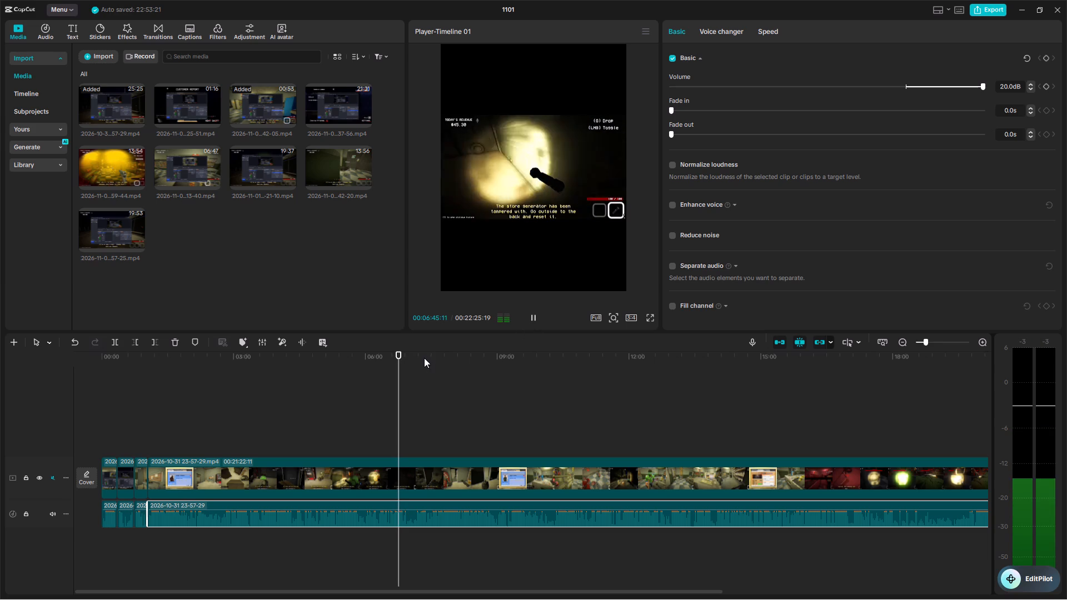
{"action": "left_click_drag", "start_coordinate": [401, 373], "coordinate": [413, 373]}
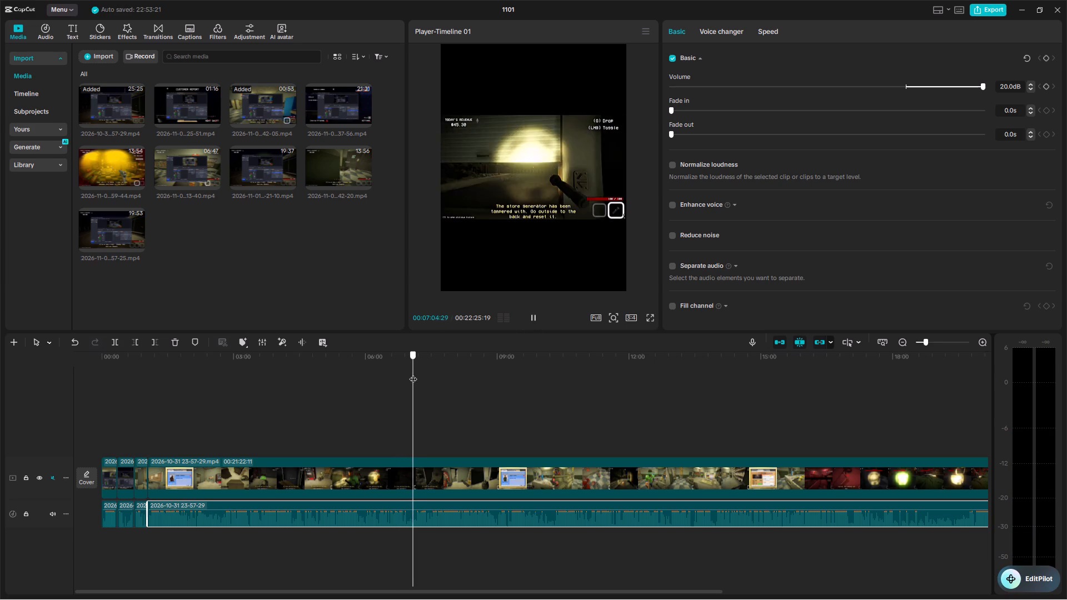
{"action": "left_click_drag", "start_coordinate": [413, 373], "coordinate": [422, 373]}
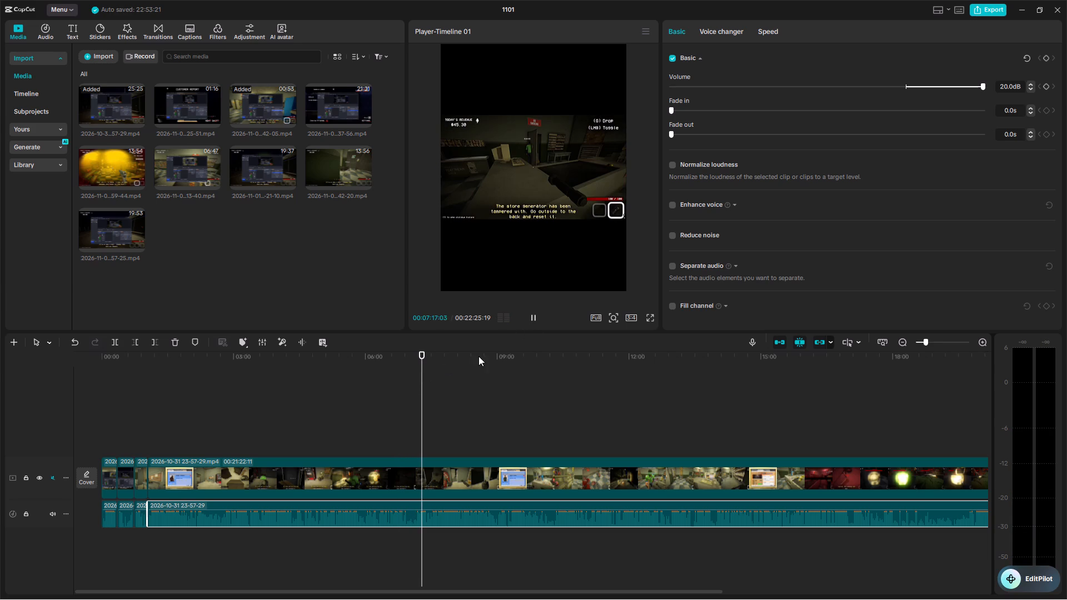
{"action": "left_click", "coordinate": [532, 329]}
{"action": "left_click", "coordinate": [537, 322]}
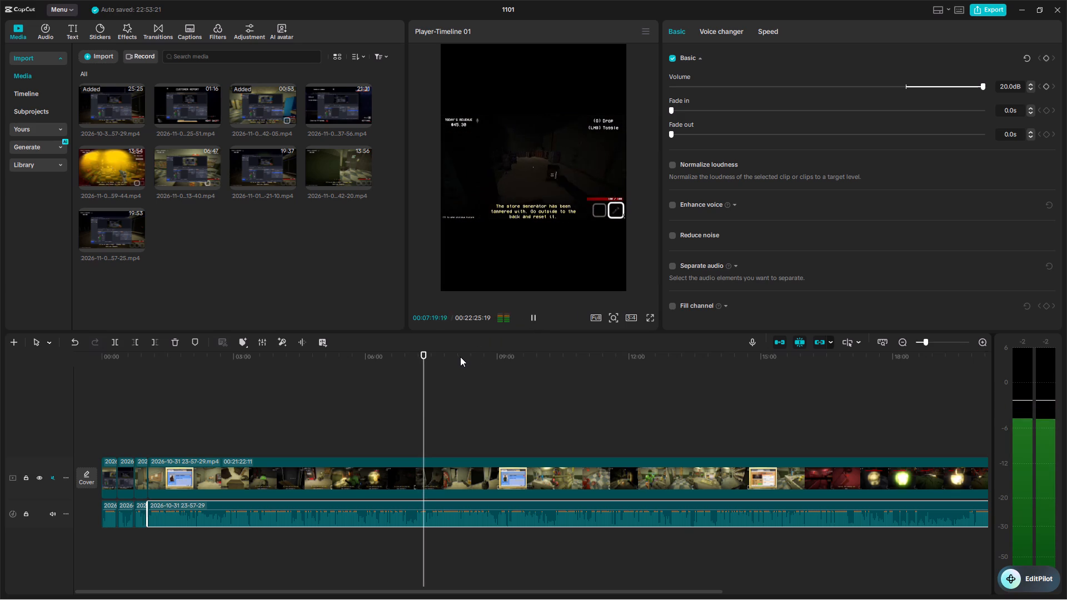
{"action": "left_click", "coordinate": [425, 366]}
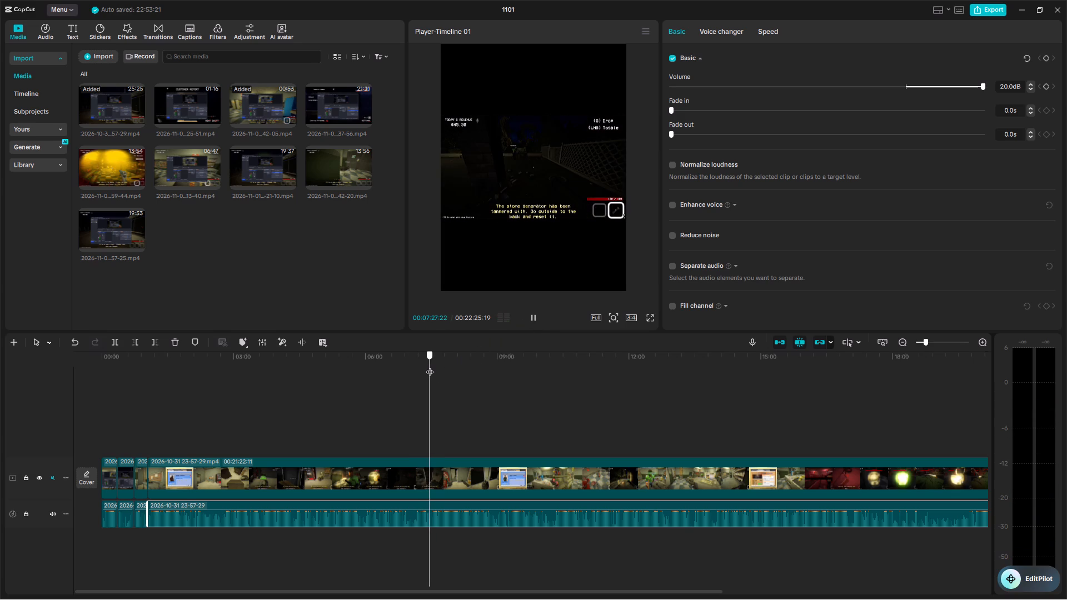
{"action": "left_click", "coordinate": [530, 321]}
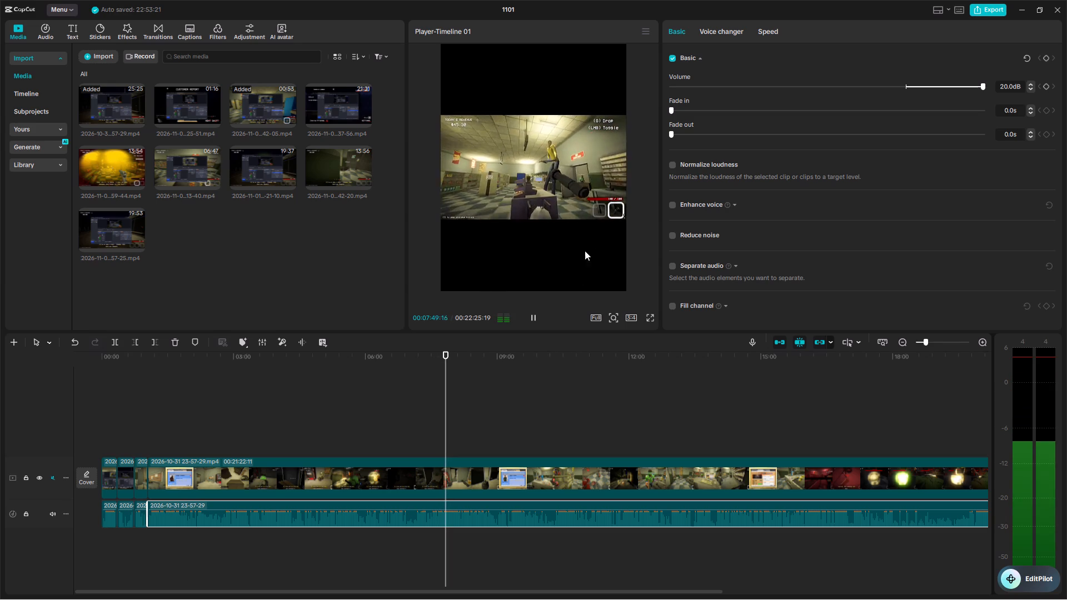
Skim and replay the 23-57-29 clip between about 00:07:38 and 00:07:50 to examine where the unwanted section should end.
{"action": "left_click_drag", "start_coordinate": [448, 356], "coordinate": [446, 356]}
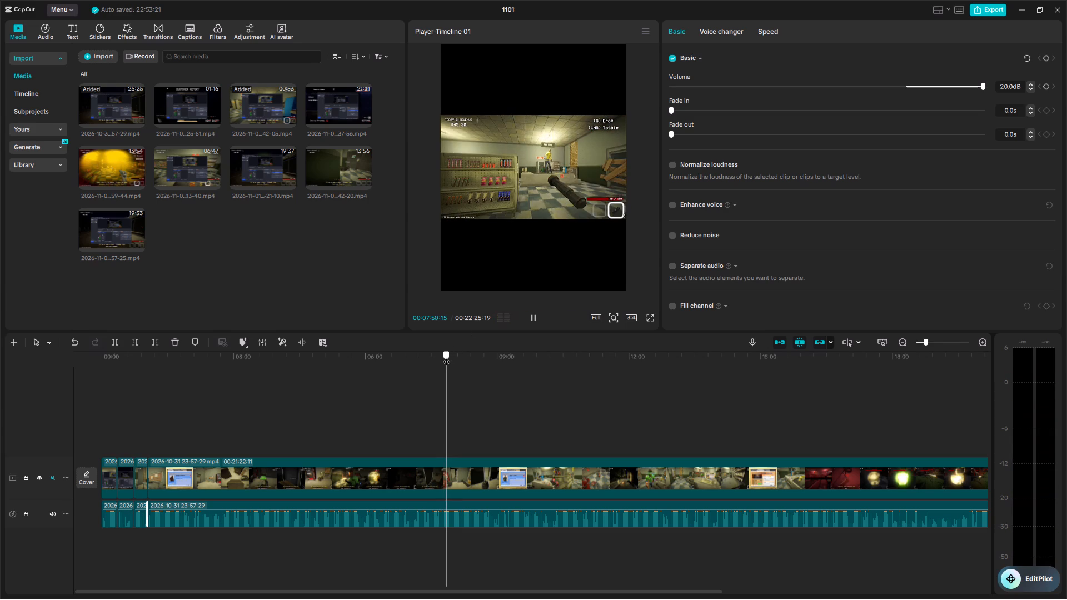
{"action": "left_click_drag", "start_coordinate": [446, 356], "coordinate": [437, 356]}
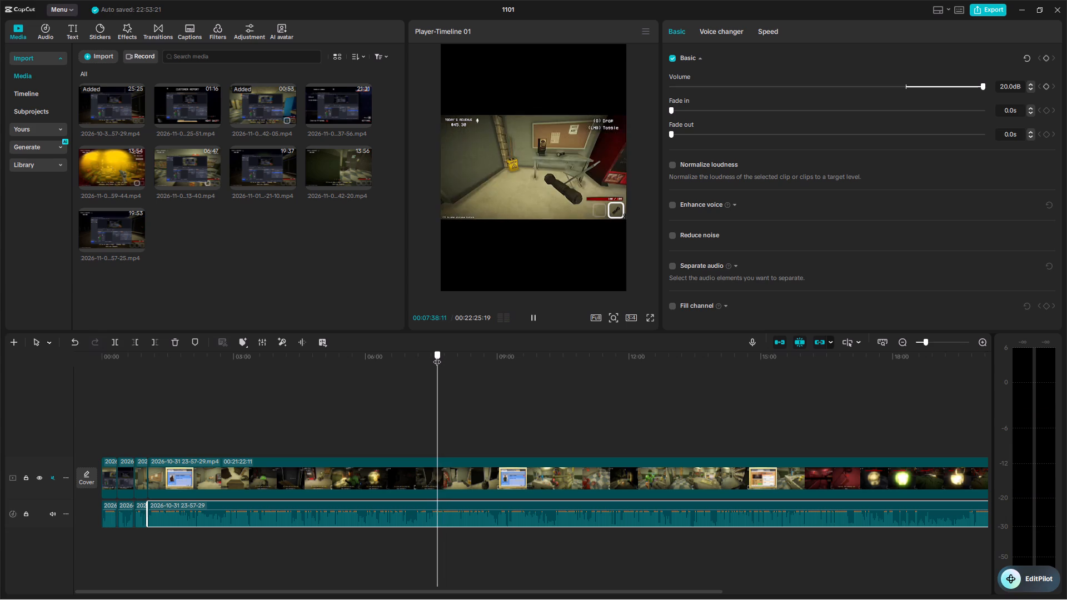
{"action": "left_click_drag", "start_coordinate": [437, 356], "coordinate": [440, 356]}
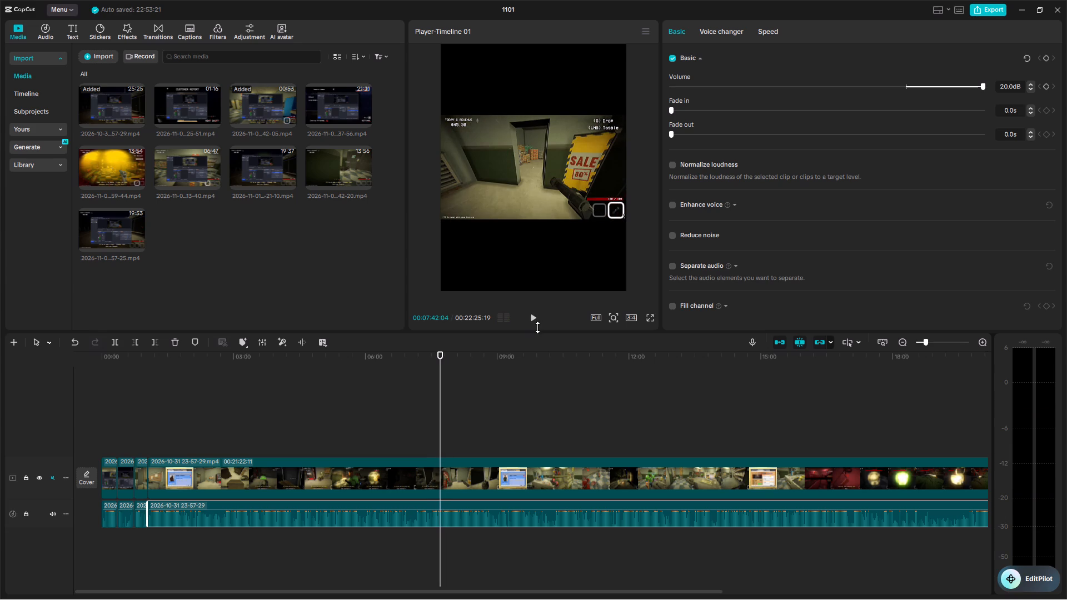
{"action": "left_click", "coordinate": [535, 323]}
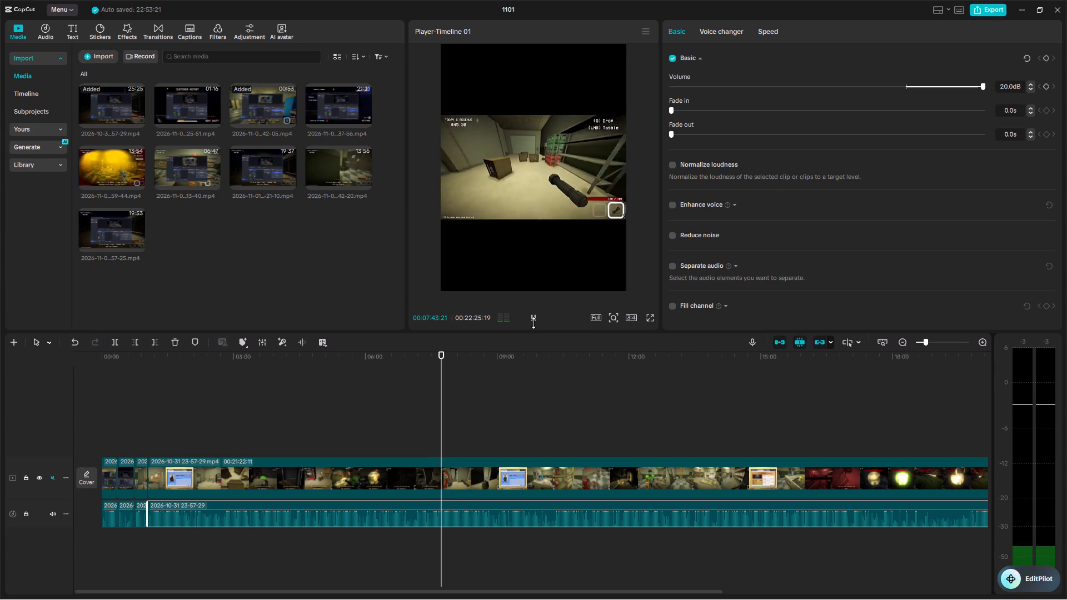
{"action": "left_click", "coordinate": [533, 323]}
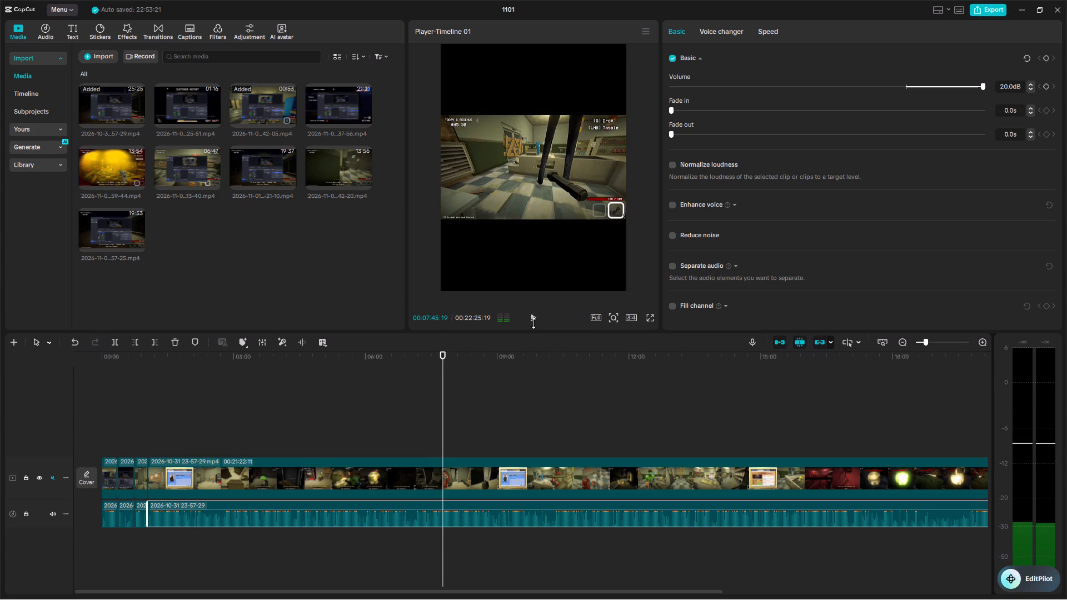
{"action": "left_click", "coordinate": [443, 354]}
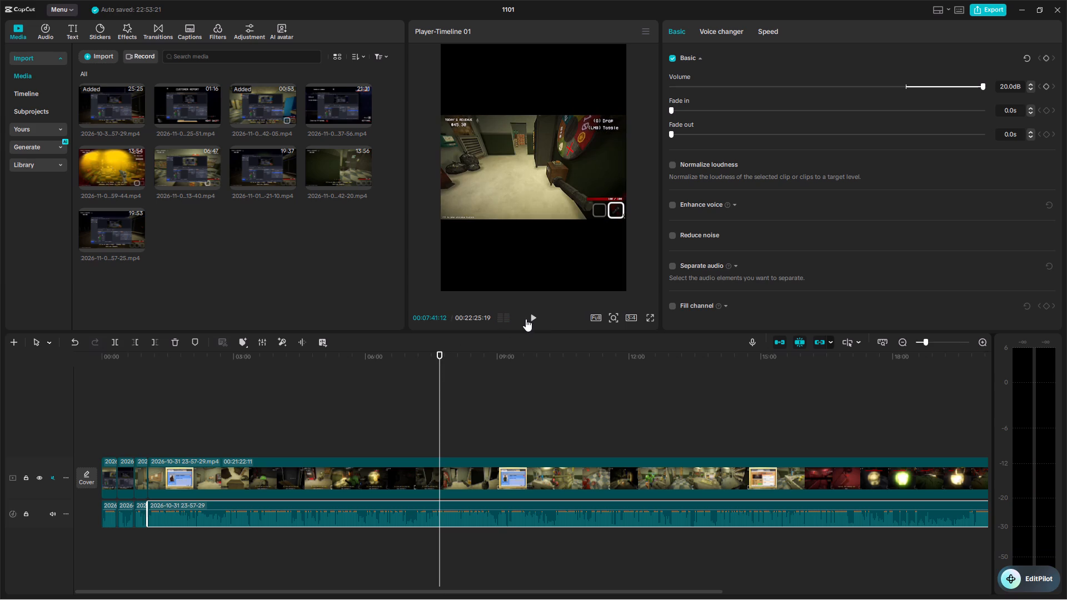
{"action": "left_click", "coordinate": [535, 316]}
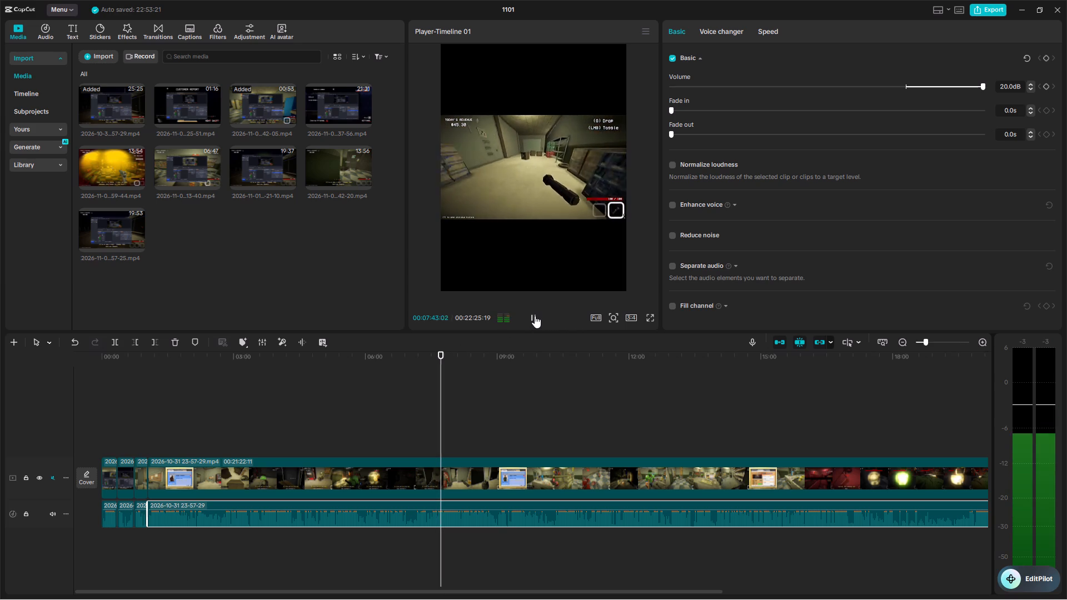
{"action": "left_click", "coordinate": [535, 316]}
Split both the 23-57-29 video clip and its extracted audio at 00:07:43:15.
{"action": "left_click", "coordinate": [418, 463]}
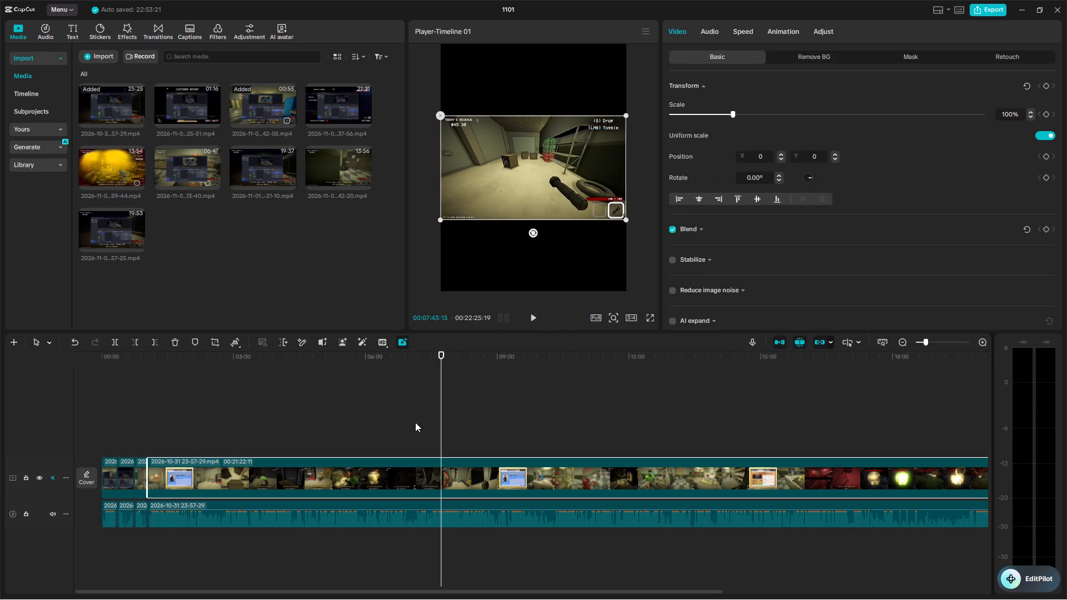
{"action": "left_click", "coordinate": [117, 340]}
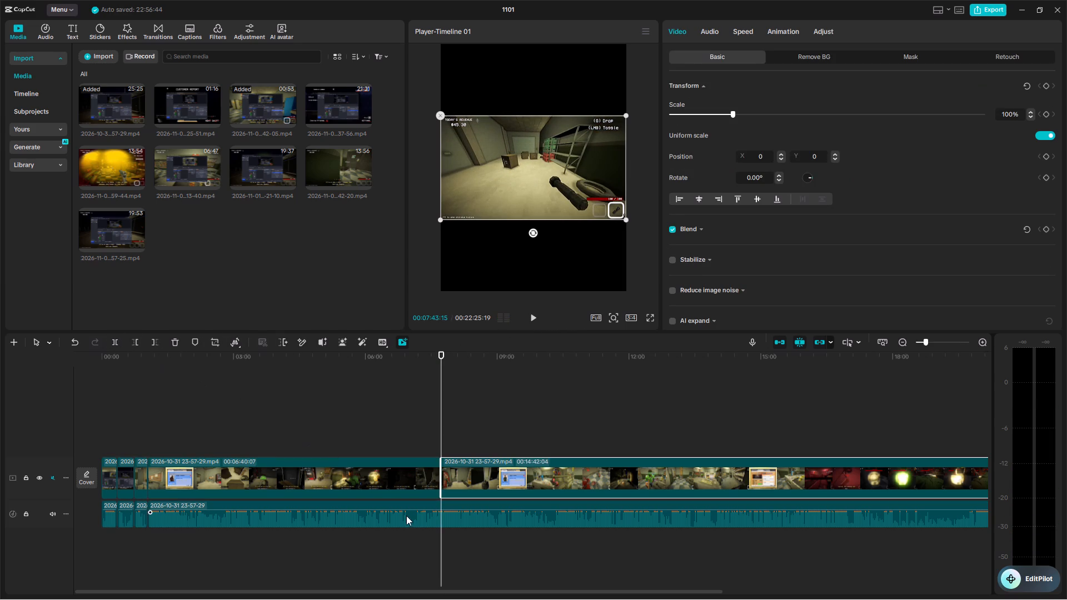
{"action": "left_click", "coordinate": [402, 514]}
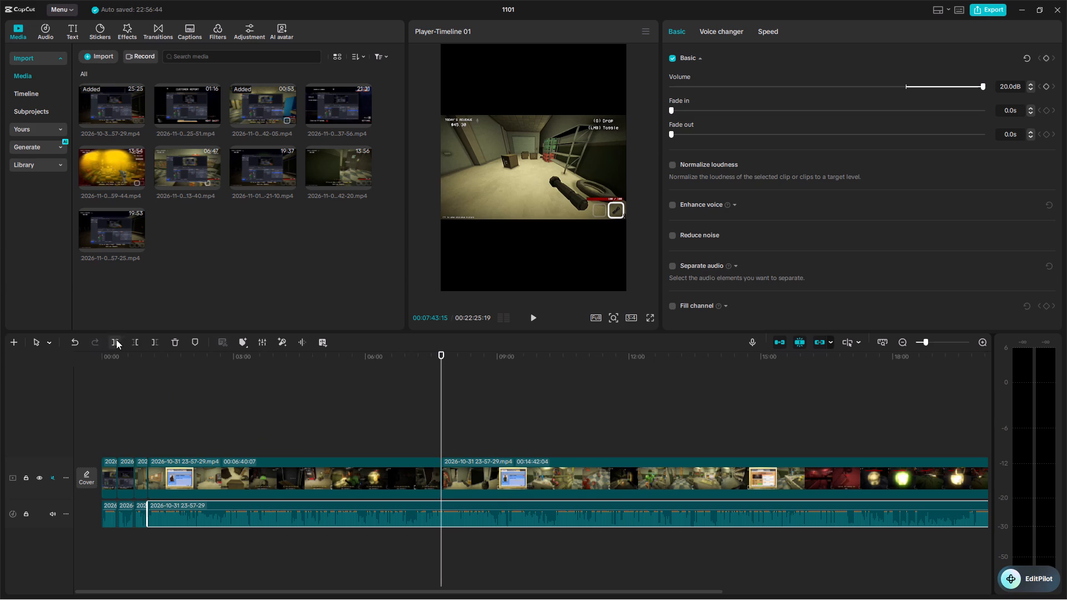
{"action": "left_click", "coordinate": [116, 339]}
Delete the 23-57-29 section between 00:01:03:08 and 00:07:43:15 together with its extracted audio.
{"action": "left_click", "coordinate": [319, 476]}
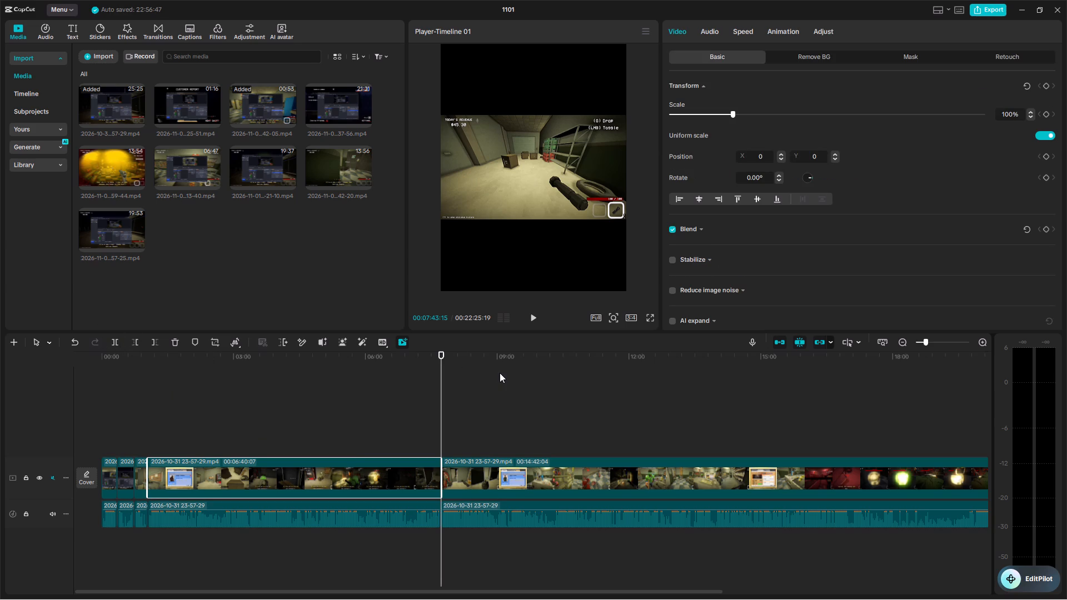
{"action": "key", "text": "BackSpace"}
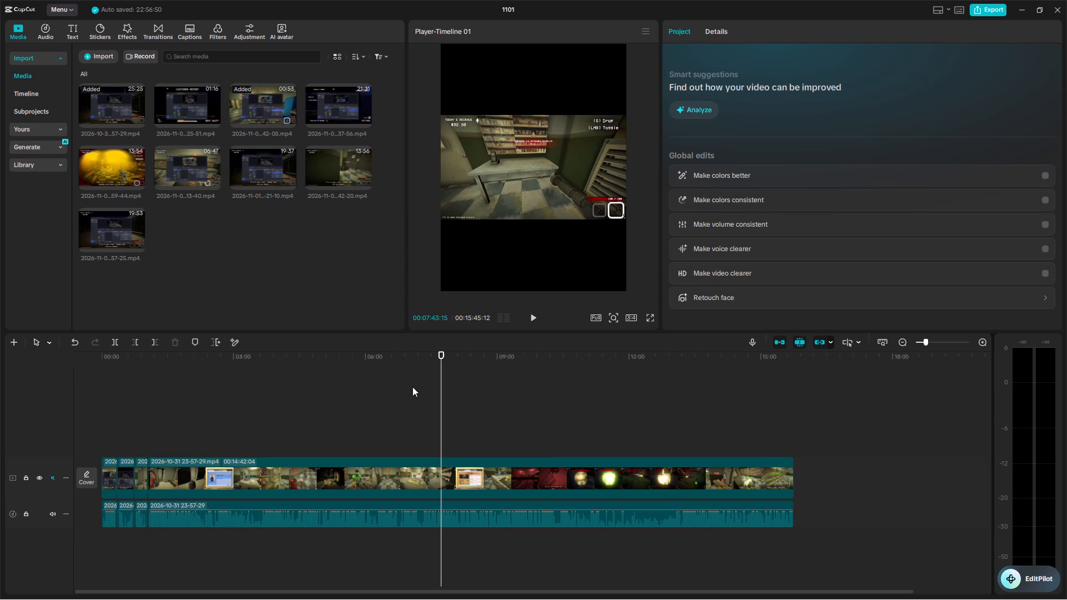
Play the remaining 23-57-29 clip up to about 00:01:24 and replay around 00:01:21 to examine where to cut next.
{"action": "left_click_drag", "start_coordinate": [440, 356], "coordinate": [157, 451]}
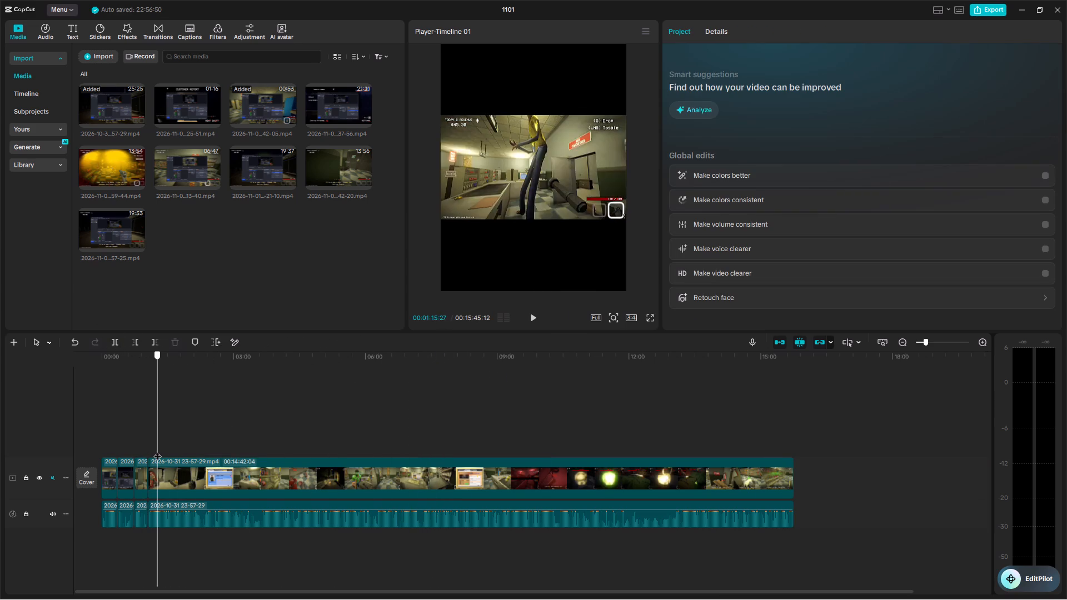
{"action": "left_click_drag", "start_coordinate": [157, 451], "coordinate": [151, 451]}
{"action": "left_click", "coordinate": [540, 316]}
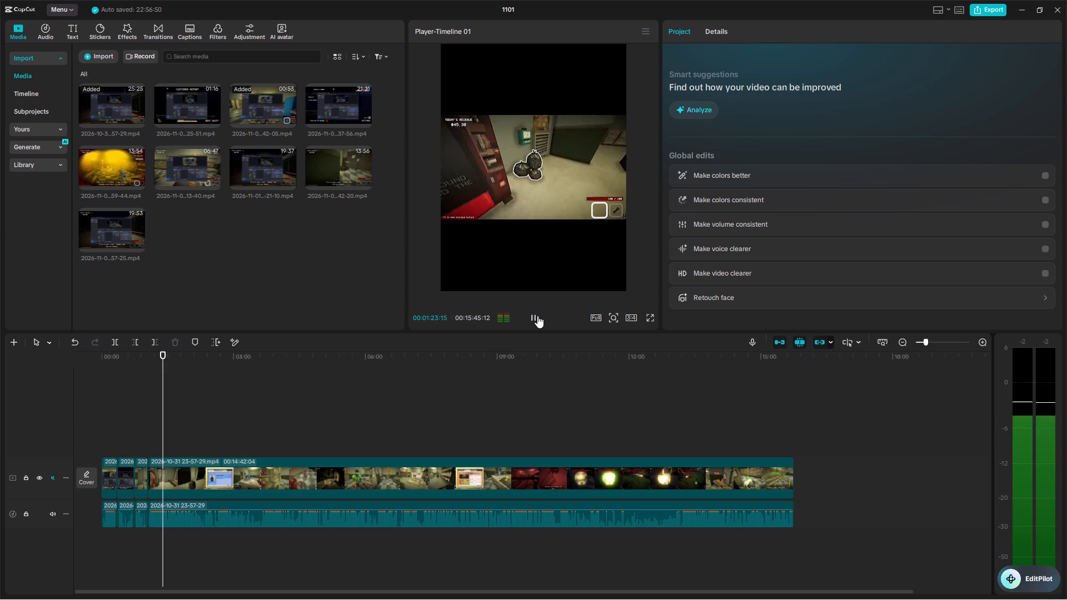
{"action": "left_click", "coordinate": [537, 316]}
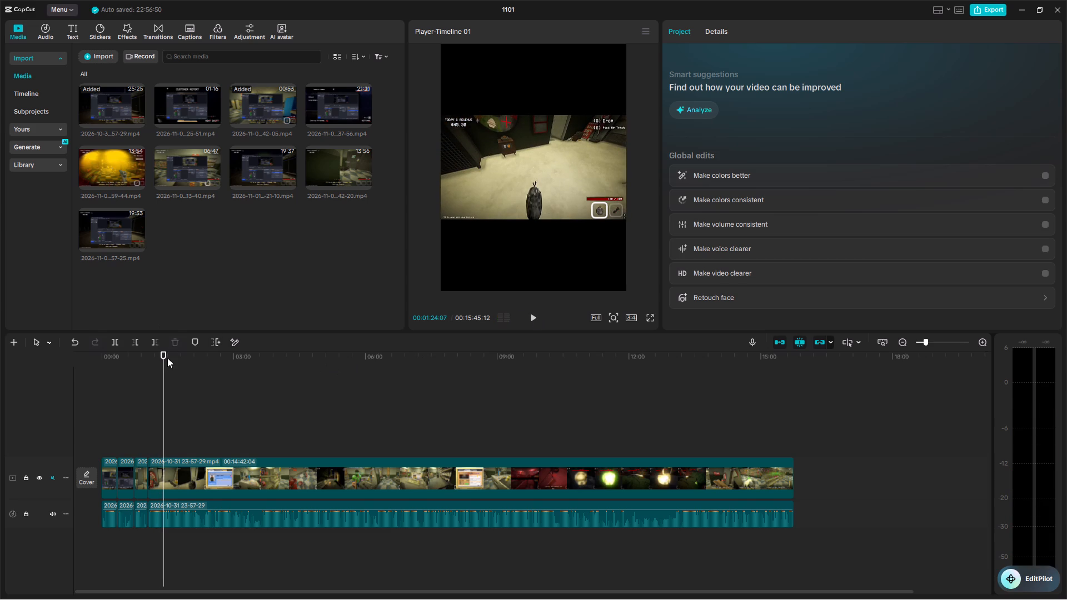
{"action": "left_click", "coordinate": [164, 356]}
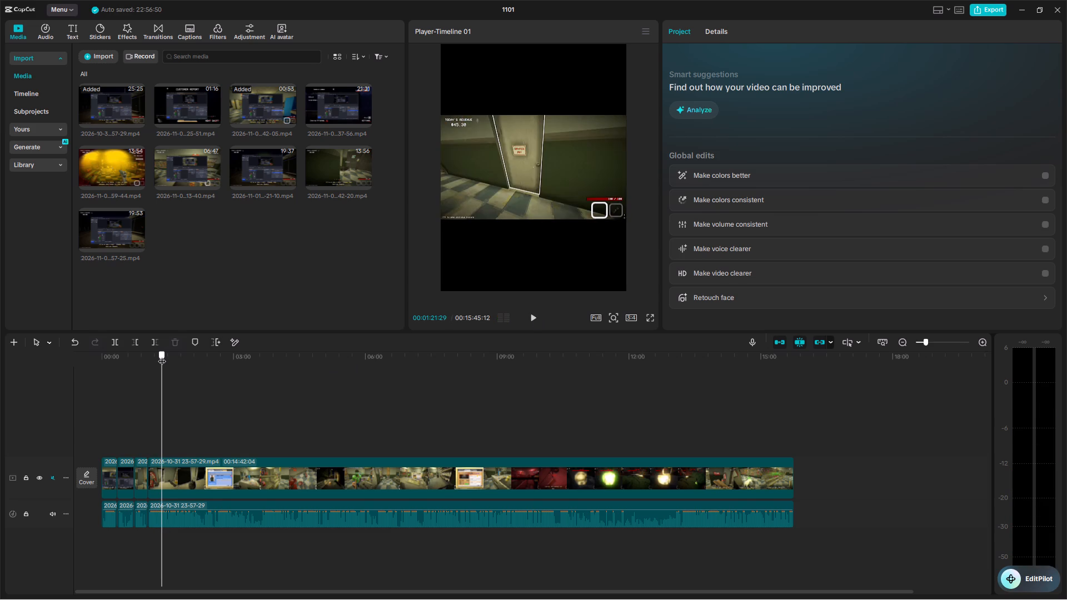
{"action": "left_click", "coordinate": [535, 314]}
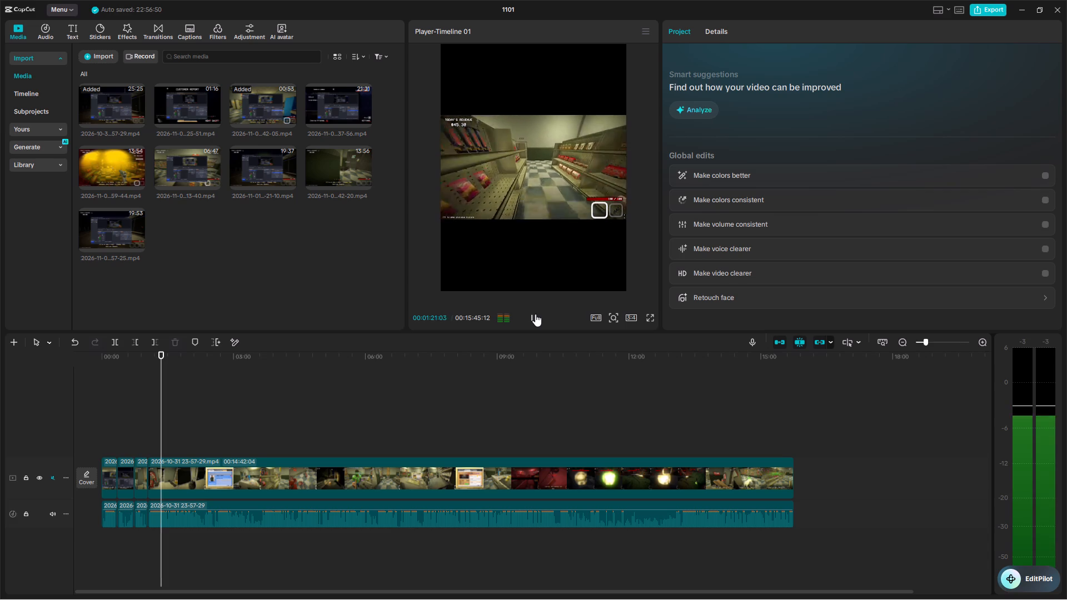
{"action": "double_click", "coordinate": [535, 314]}
{"action": "left_click", "coordinate": [535, 314]}
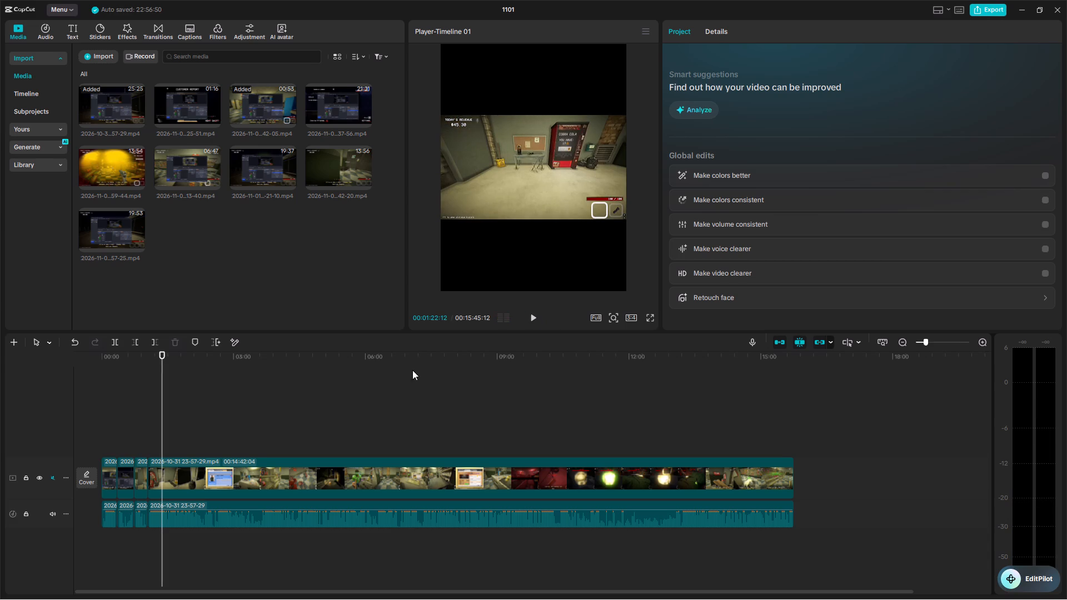
{"action": "left_click", "coordinate": [161, 358]}
{"action": "left_click", "coordinate": [532, 312]}
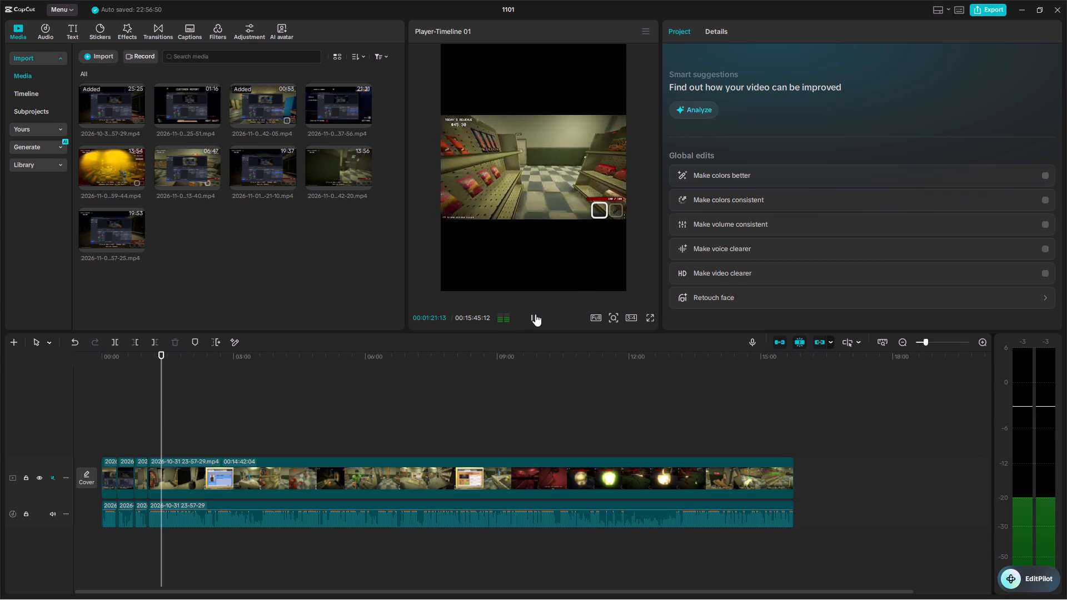
{"action": "left_click", "coordinate": [535, 314]}
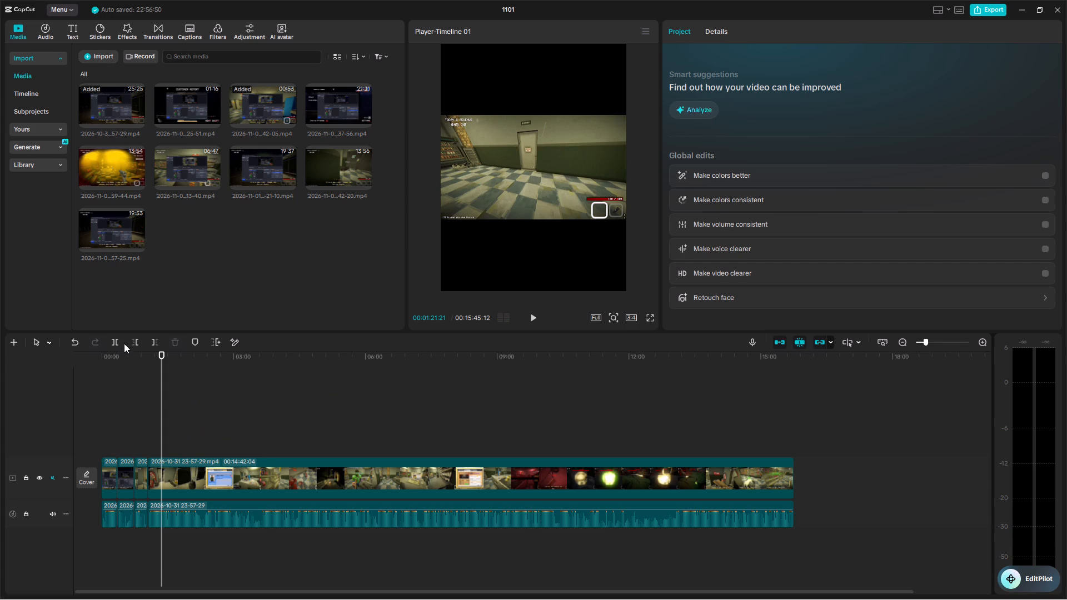
Split both the 23-57-29 video clip and its extracted audio at 00:01:21:21.
{"action": "left_click", "coordinate": [115, 339]}
{"action": "left_click", "coordinate": [170, 502]}
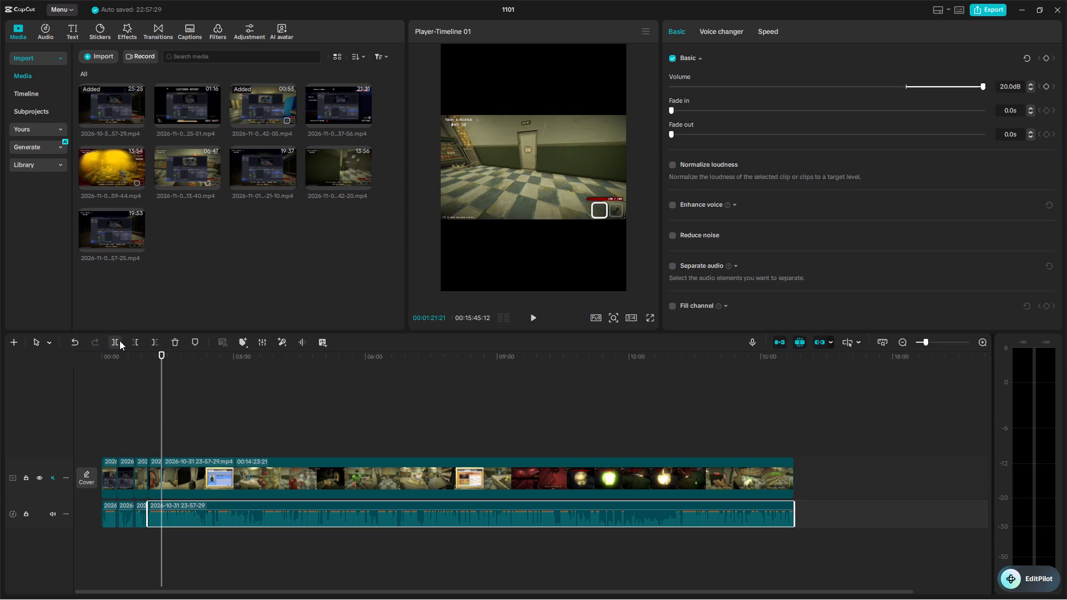
{"action": "left_click", "coordinate": [119, 341]}
Play the opening seconds of the timeline, and play on from around the 00:01:21:21 cut to examine the following footage.
{"action": "left_click_drag", "start_coordinate": [164, 355], "coordinate": [78, 377]}
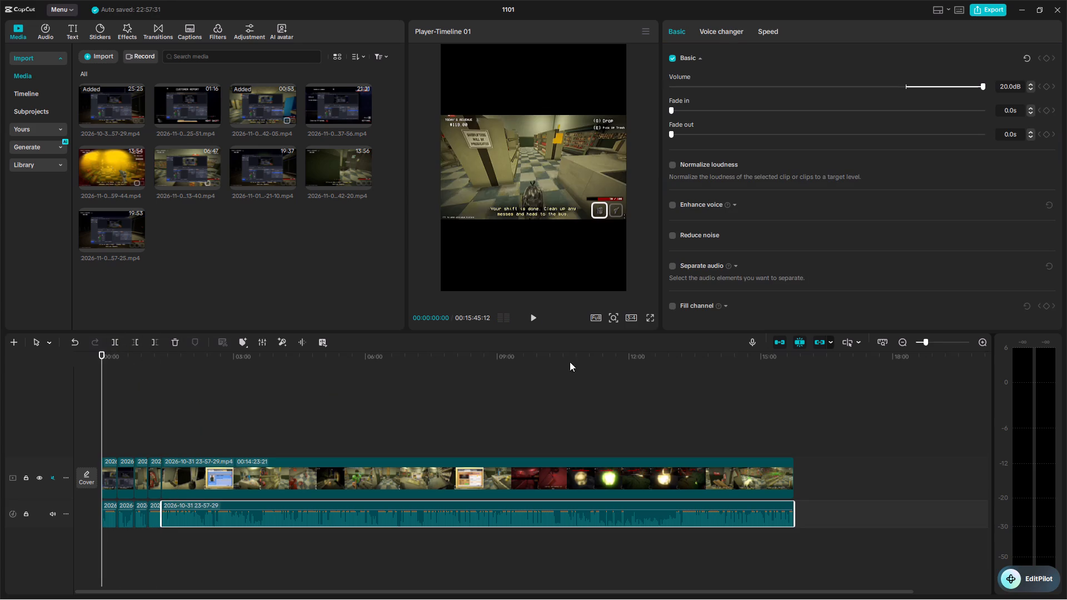
{"action": "left_click", "coordinate": [533, 323]}
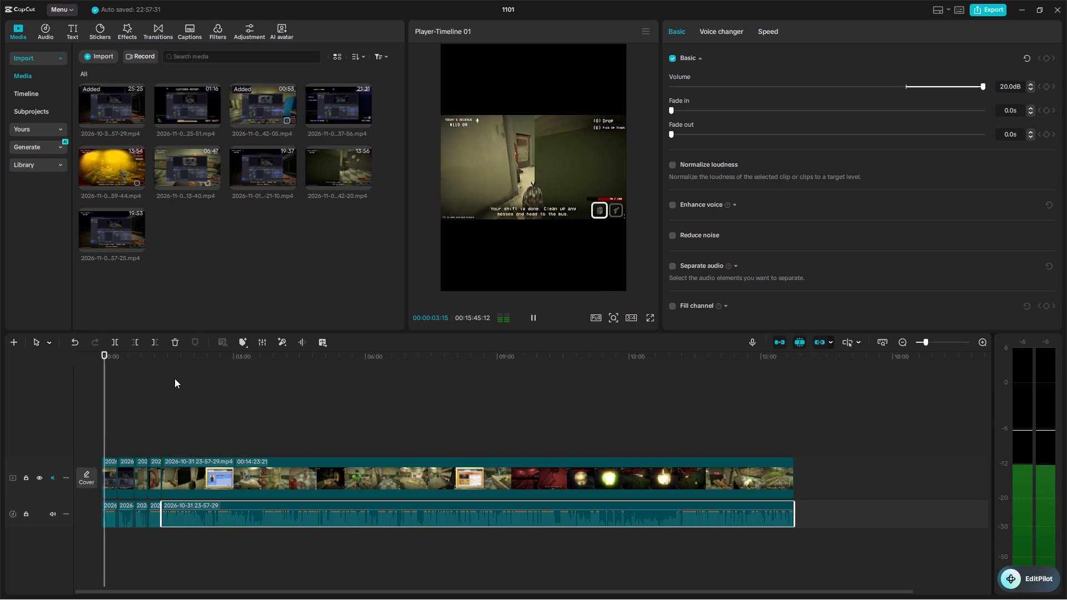
{"action": "left_click_drag", "start_coordinate": [108, 352], "coordinate": [163, 362]}
{"action": "left_click", "coordinate": [529, 319]}
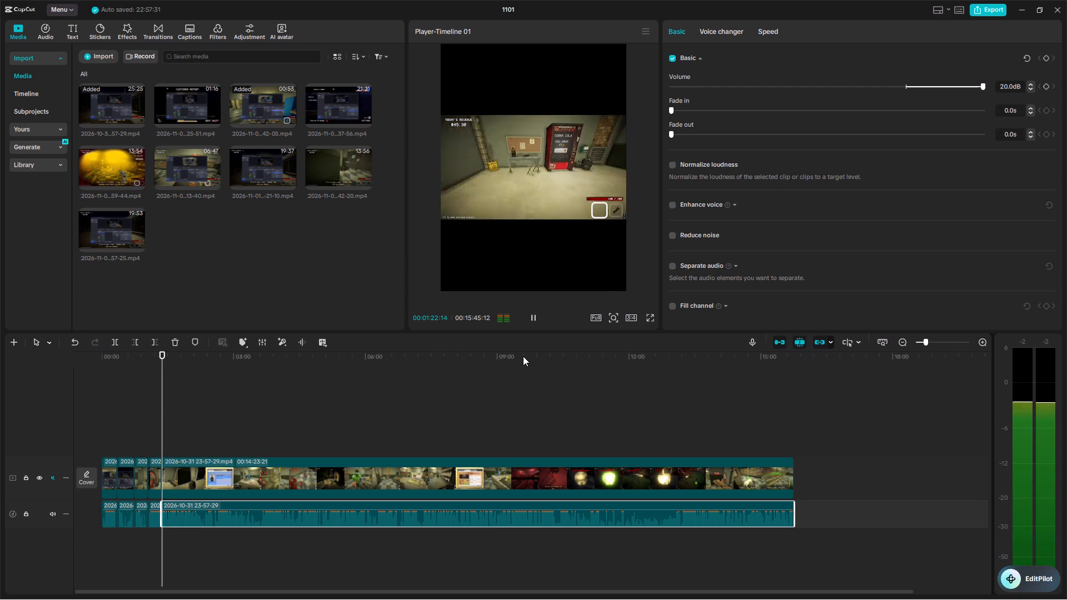
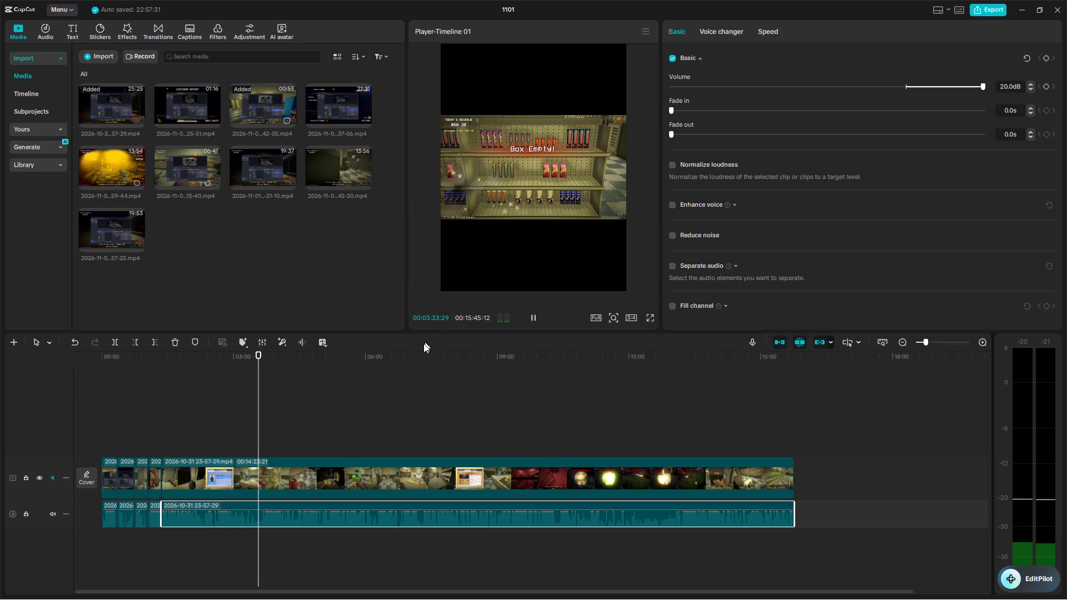
Skim and play the 23-57-29 clip from about 00:03:36 to 00:05:23, replaying around 00:05:18 to examine where to cut next.
{"action": "left_click", "coordinate": [261, 355]}
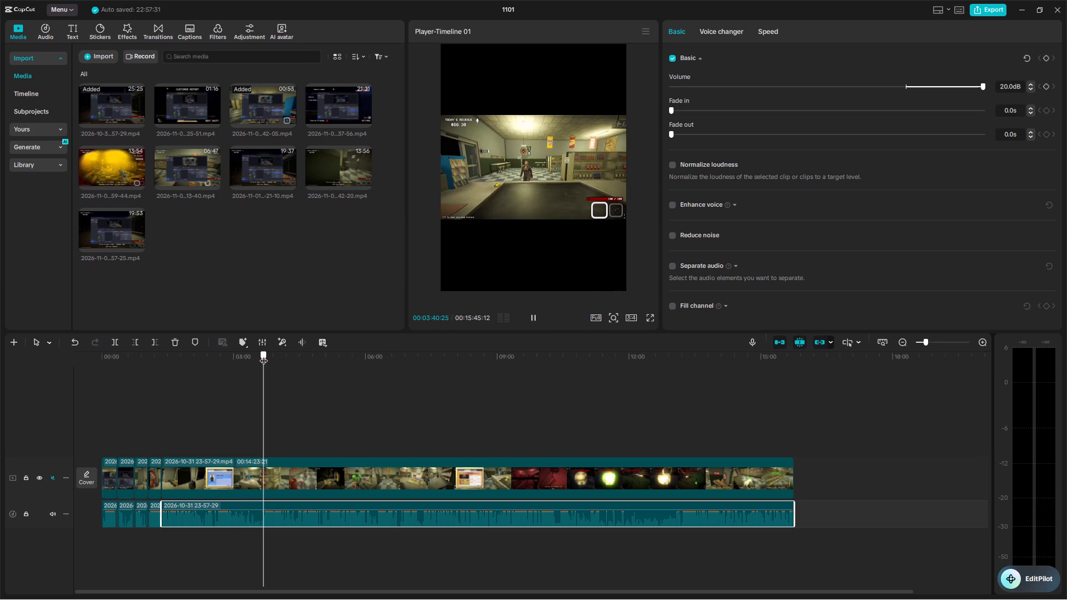
{"action": "left_click", "coordinate": [537, 317]}
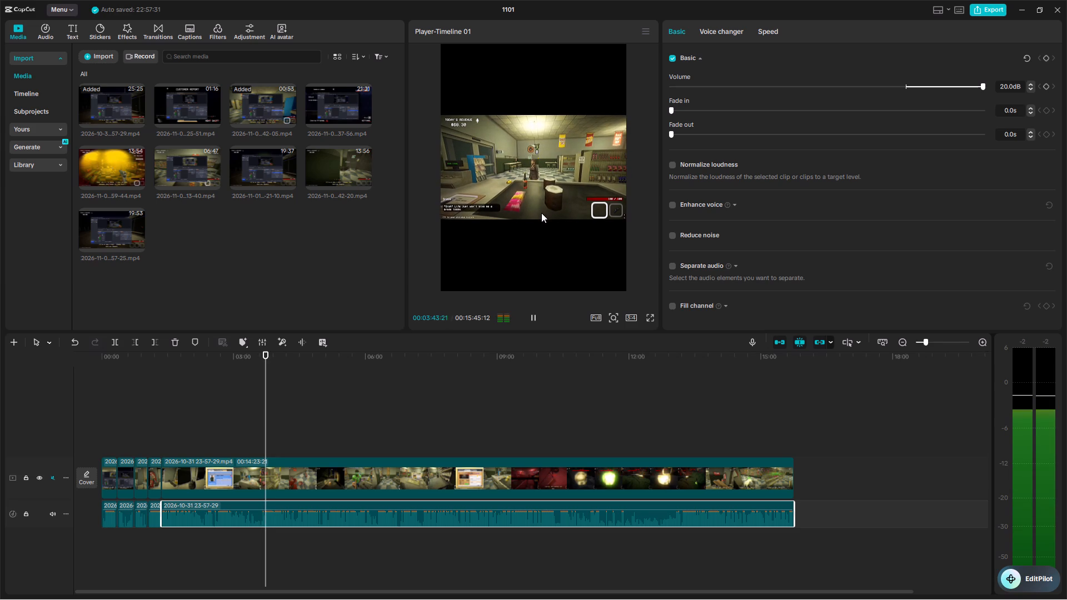
{"action": "left_click", "coordinate": [270, 356]}
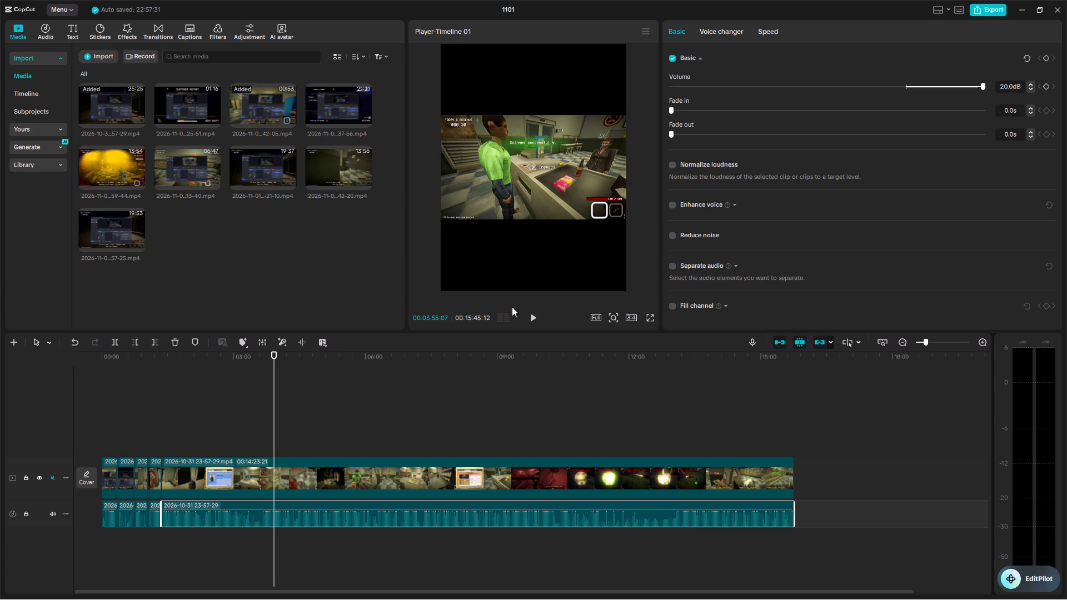
{"action": "left_click", "coordinate": [531, 311]}
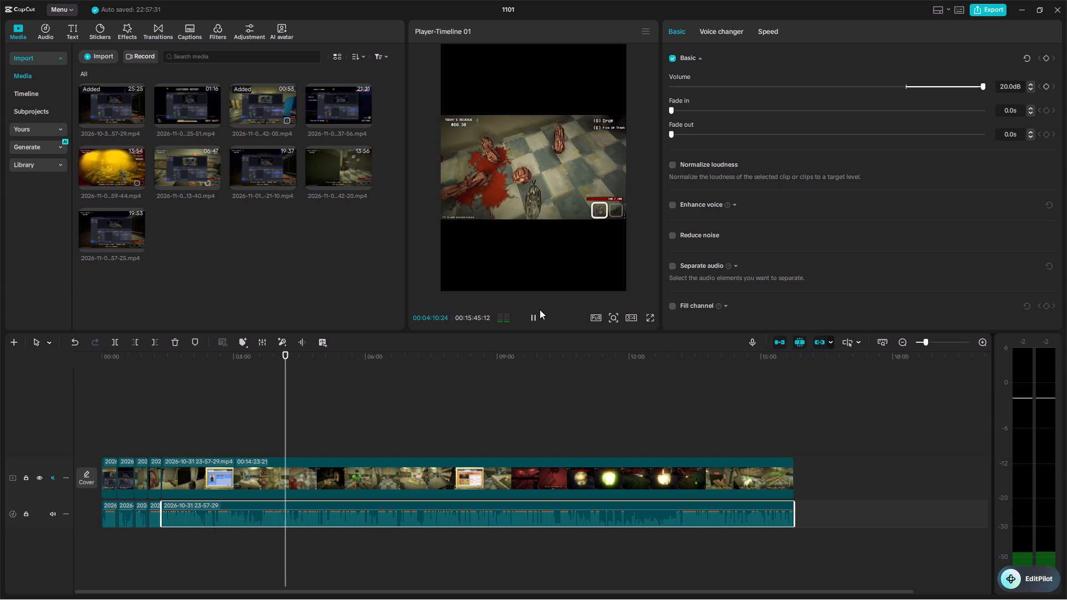
{"action": "left_click_drag", "start_coordinate": [285, 351], "coordinate": [287, 351]}
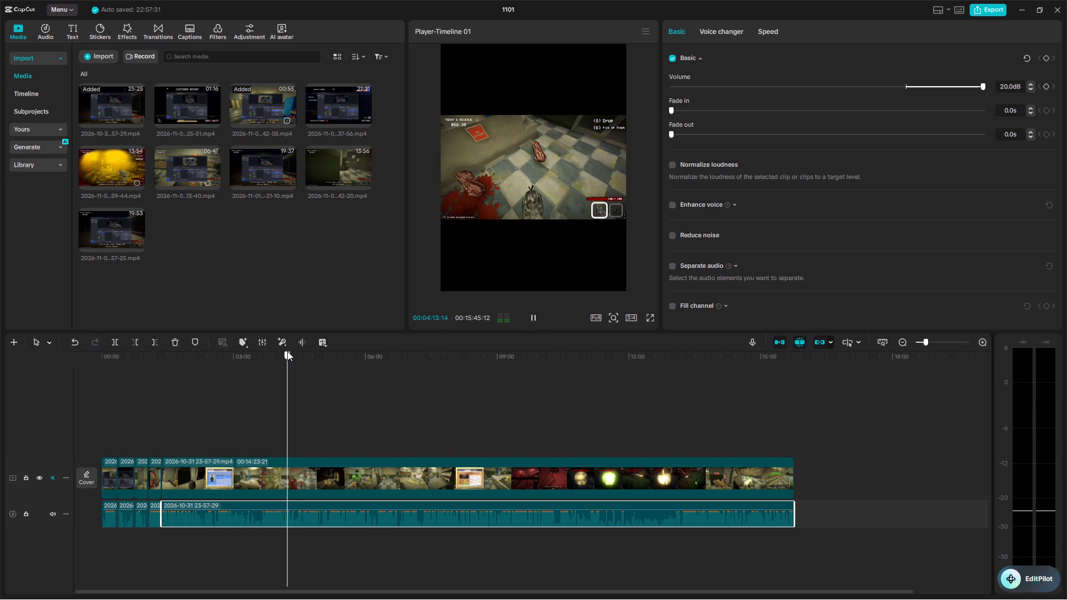
{"action": "left_click_drag", "start_coordinate": [287, 351], "coordinate": [296, 352]}
{"action": "left_click", "coordinate": [537, 323]}
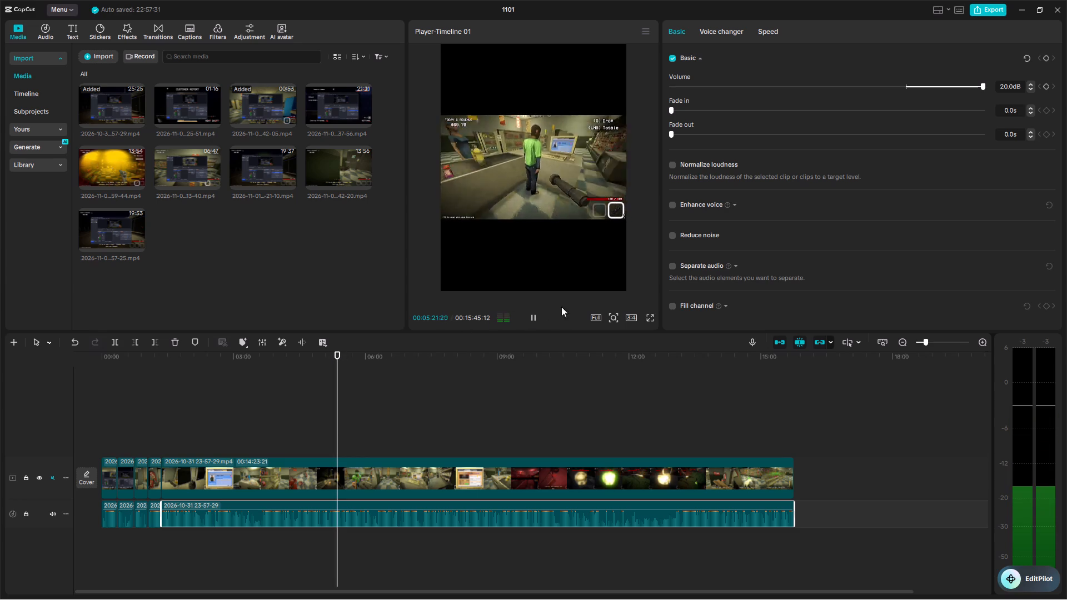
{"action": "left_click", "coordinate": [340, 351]}
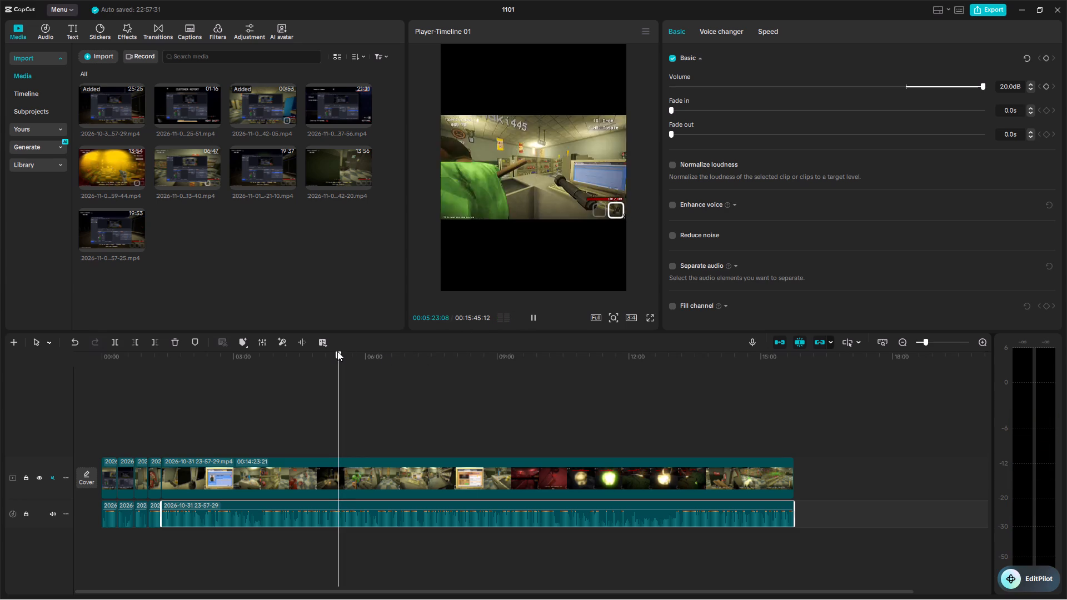
{"action": "left_click", "coordinate": [531, 318]}
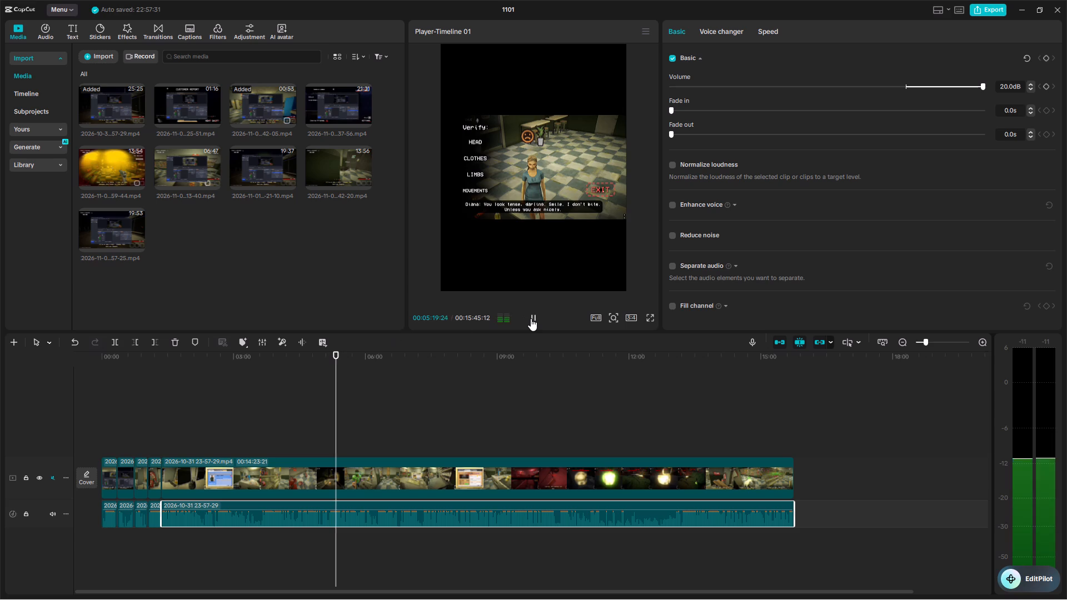
{"action": "left_click", "coordinate": [531, 318]}
{"action": "left_click", "coordinate": [337, 368]}
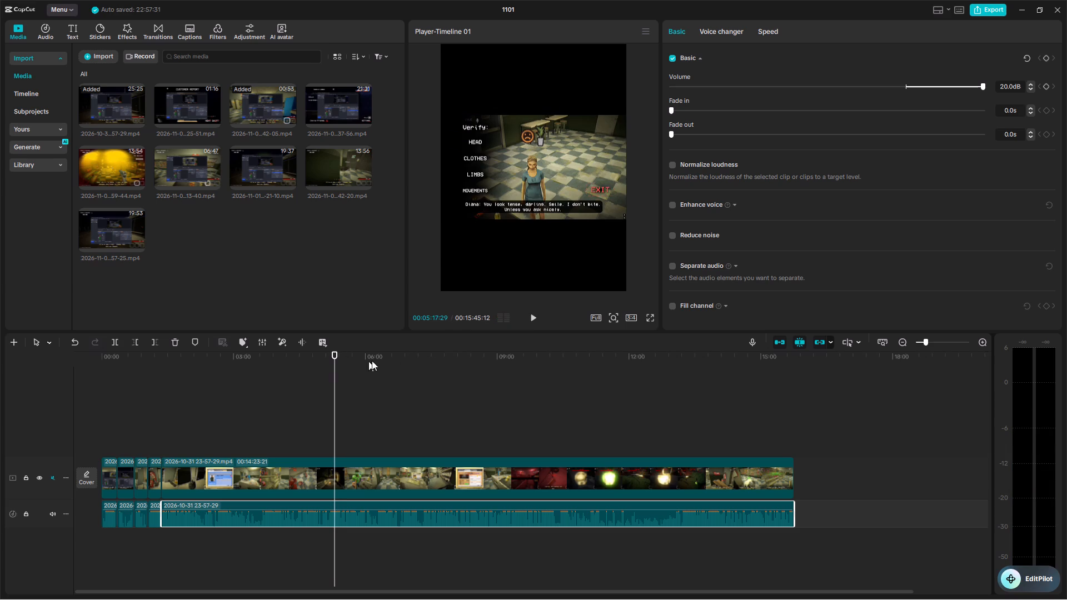
{"action": "double_click", "coordinate": [534, 320]}
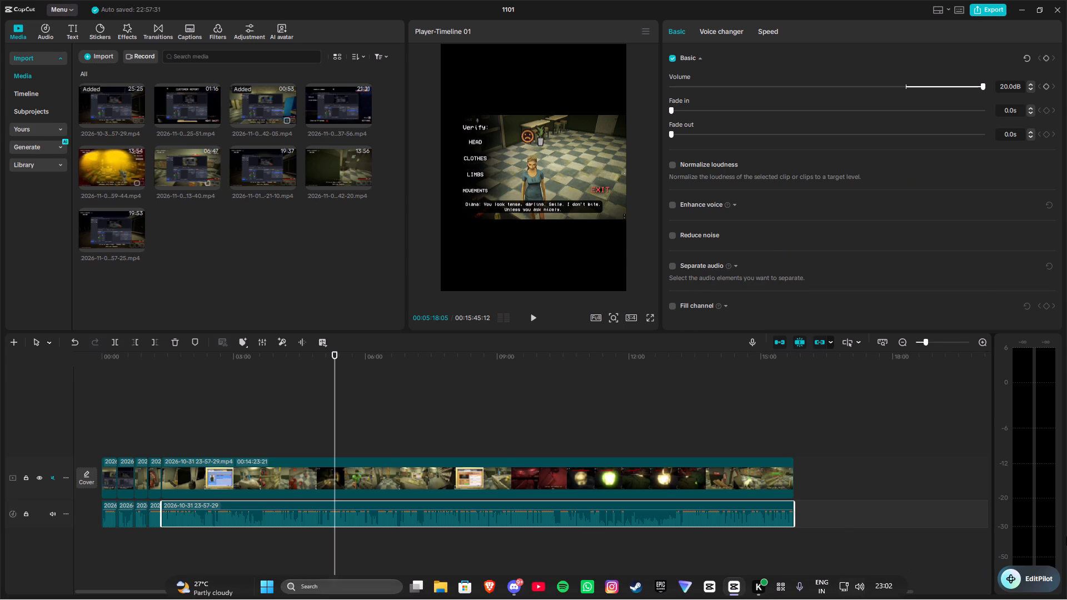
Split the 23-57-29 video clip at 00:05:18:05.
{"action": "left_click", "coordinate": [200, 486]}
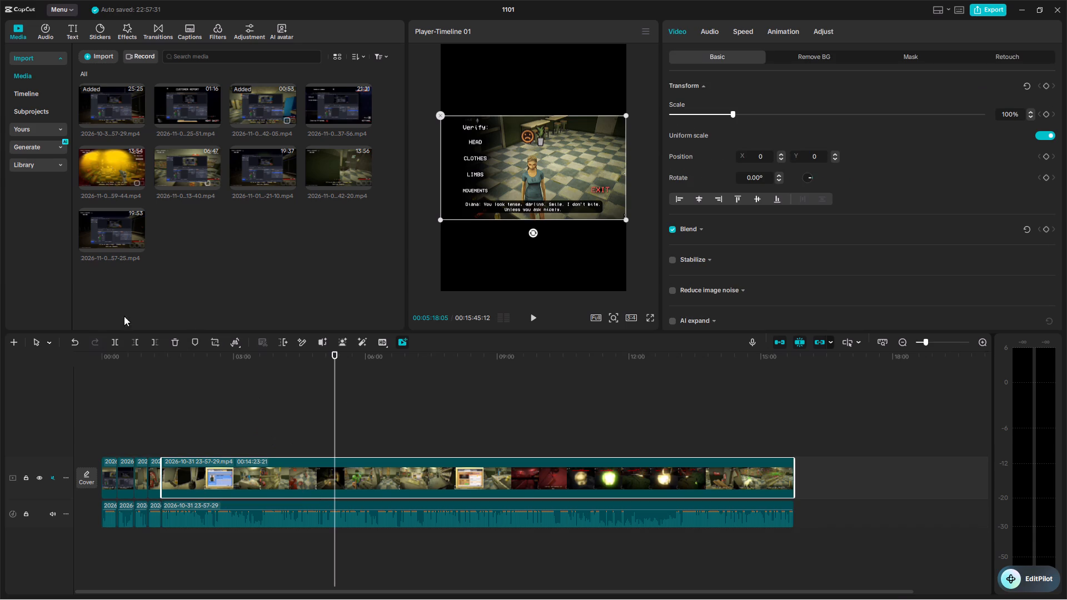
{"action": "left_click", "coordinate": [117, 341]}
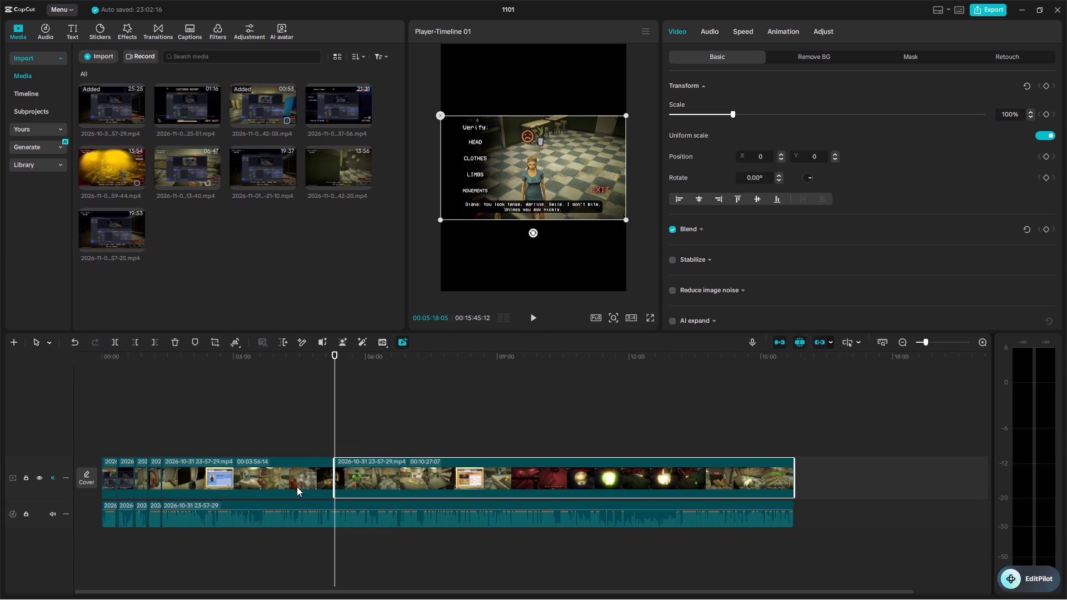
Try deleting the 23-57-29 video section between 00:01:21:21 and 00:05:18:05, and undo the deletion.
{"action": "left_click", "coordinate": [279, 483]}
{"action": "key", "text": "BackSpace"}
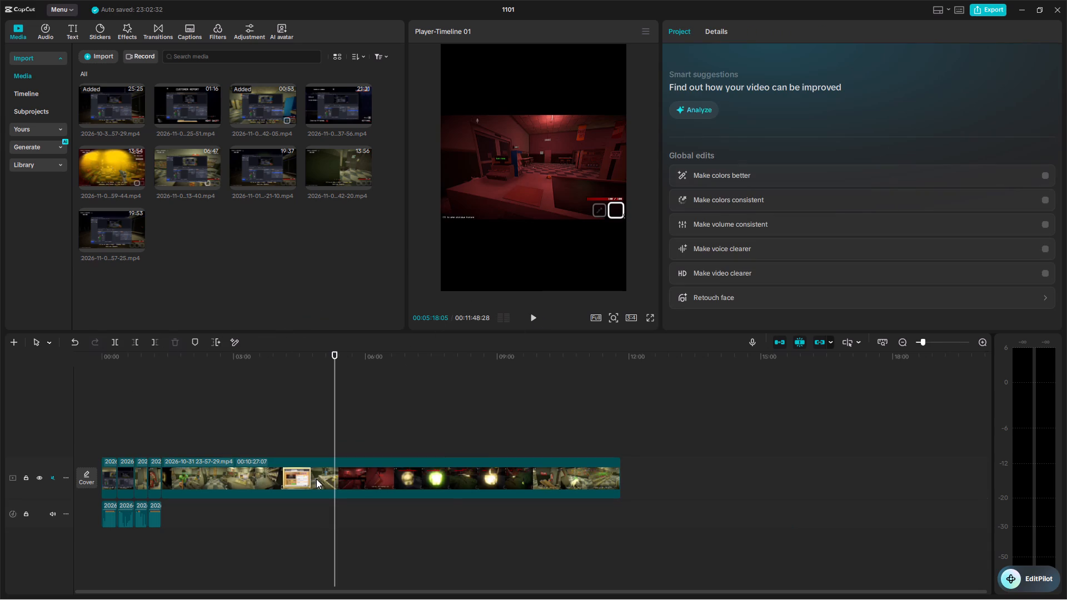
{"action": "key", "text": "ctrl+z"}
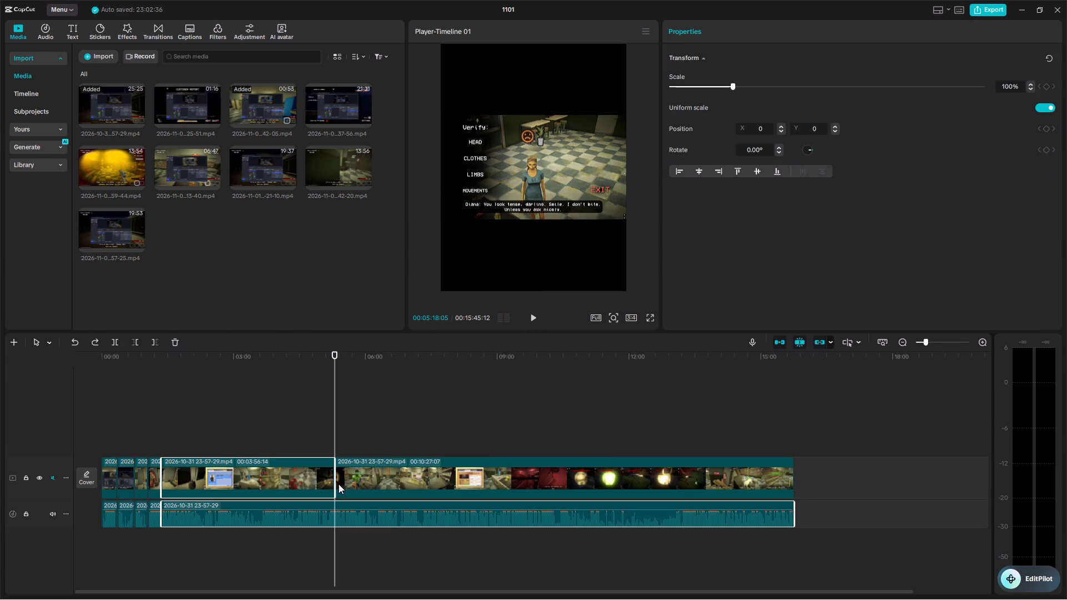
Split the extracted audio of the 23-57-29 clip at 00:05:18:05 to match the video cut.
{"action": "left_click", "coordinate": [298, 518]}
{"action": "left_click", "coordinate": [302, 502]}
{"action": "left_click", "coordinate": [300, 507]}
{"action": "left_click", "coordinate": [301, 511]}
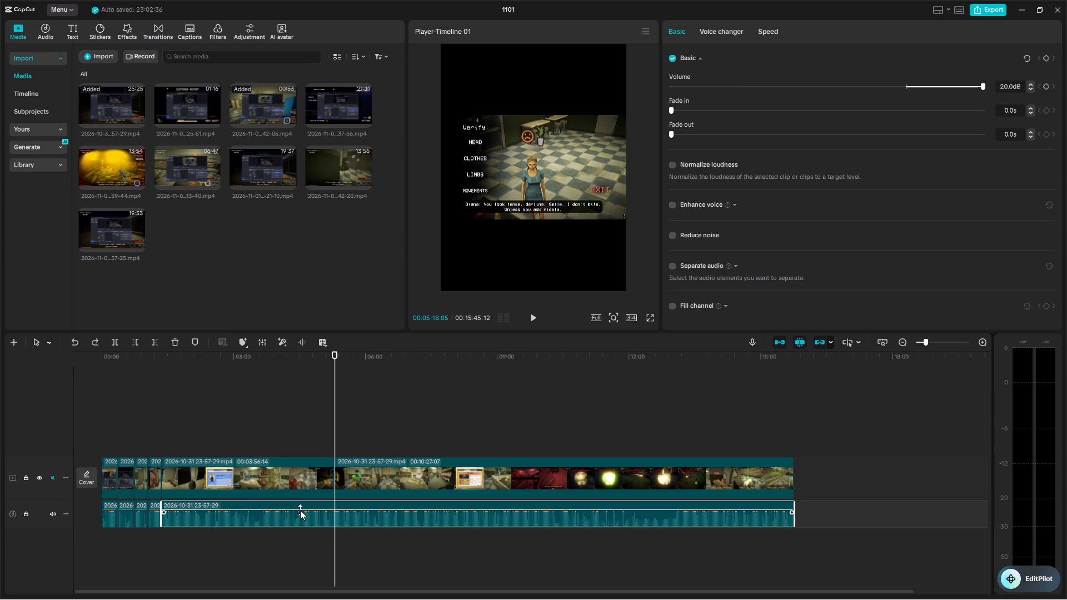
{"action": "left_click", "coordinate": [115, 346]}
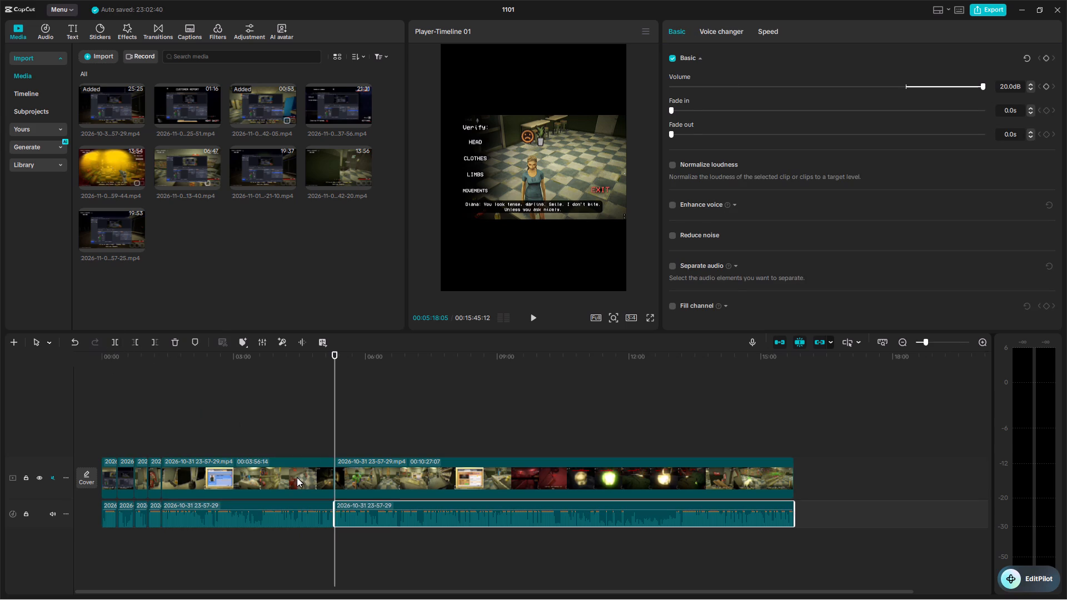
Delete the 23-57-29 section between 00:01:21:21 and 00:05:18:05 together with its extracted audio.
{"action": "left_click", "coordinate": [297, 477]}
{"action": "key", "text": "BackSpace"}
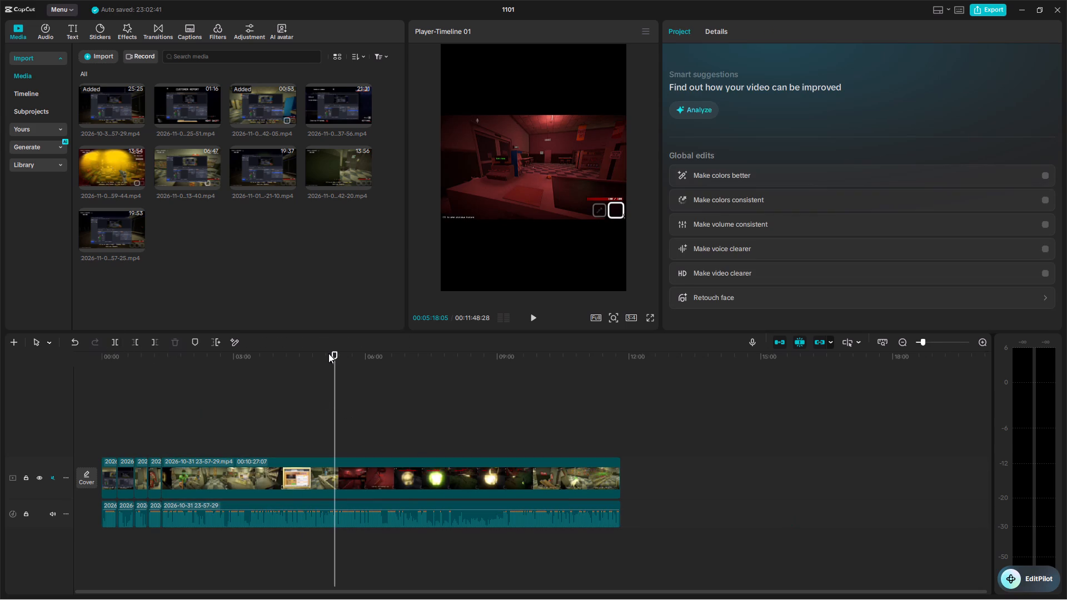
Review the footage after the 00:01:21:21 cut and split both the 23-57-29 video and its extracted audio at 00:02:38:22.
{"action": "left_click_drag", "start_coordinate": [333, 353], "coordinate": [163, 381]}
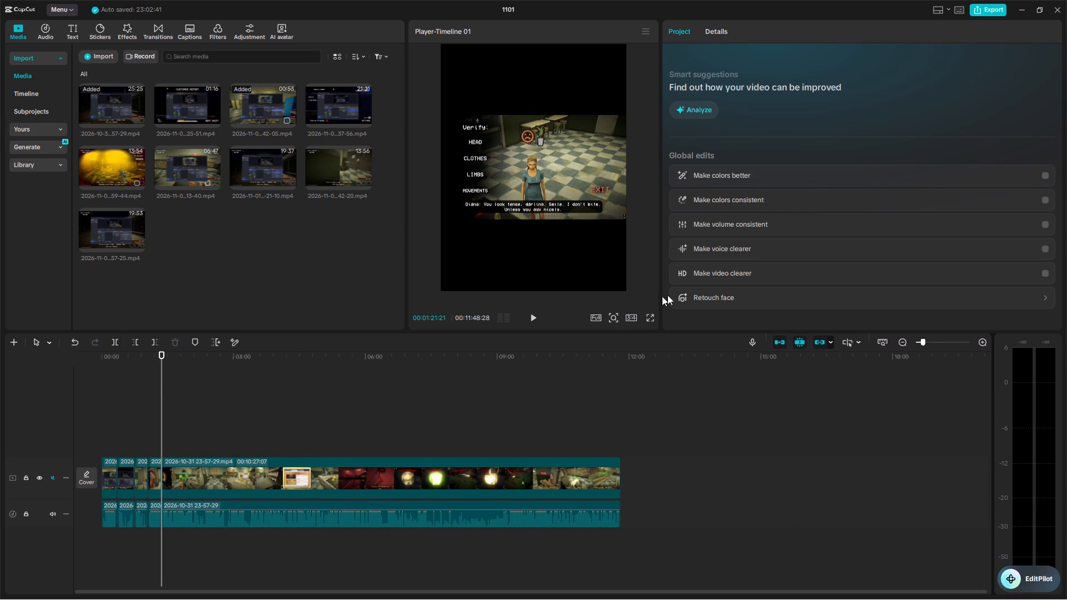
{"action": "left_click", "coordinate": [532, 322]}
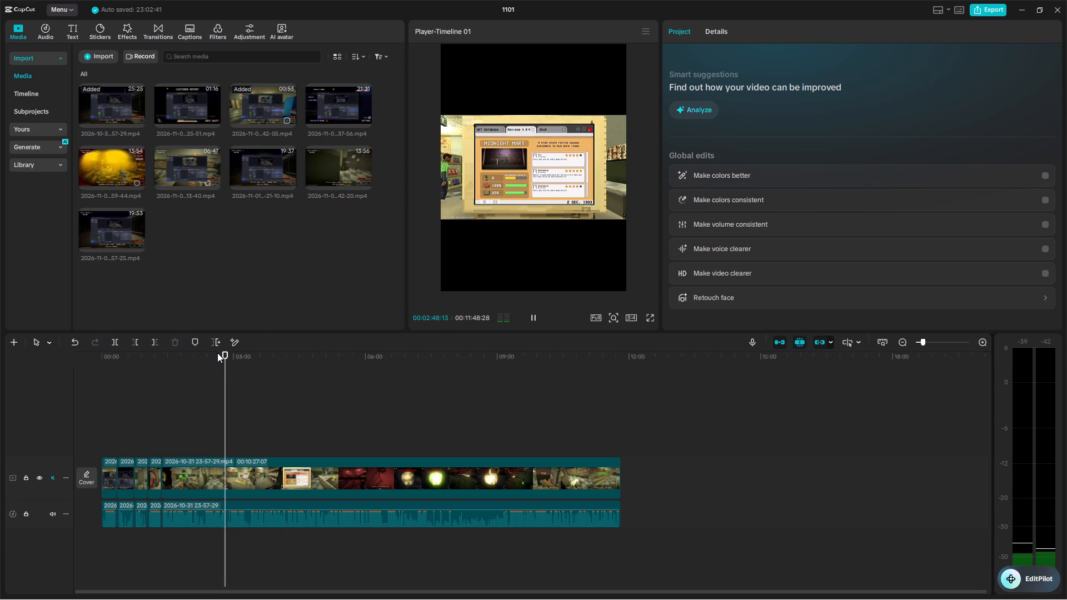
{"action": "left_click_drag", "start_coordinate": [225, 352], "coordinate": [220, 352]}
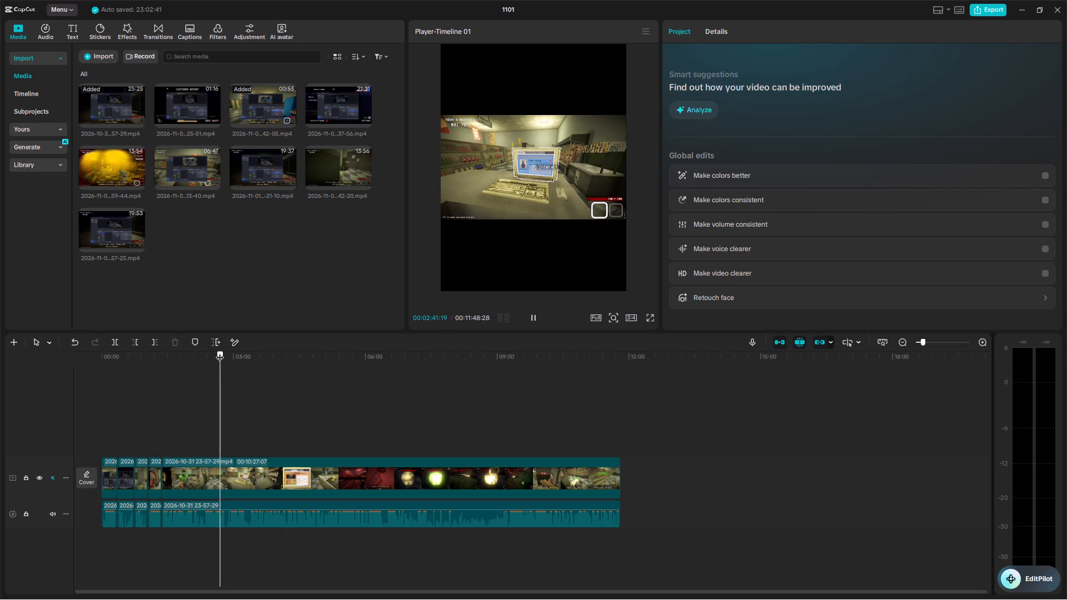
{"action": "left_click_drag", "start_coordinate": [220, 352], "coordinate": [216, 352]}
{"action": "left_click", "coordinate": [535, 324]}
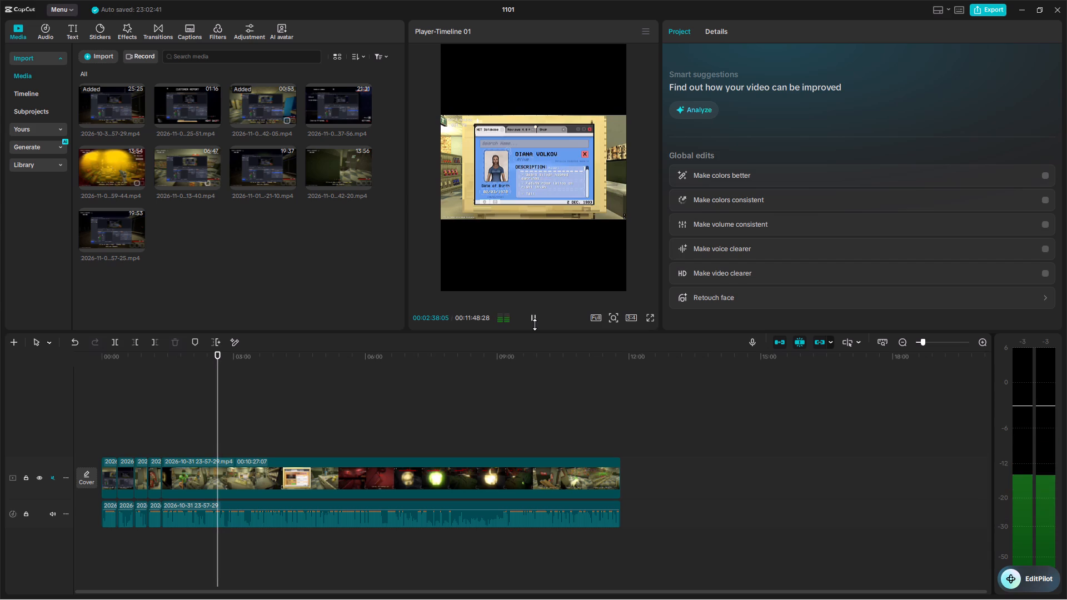
{"action": "triple_click", "coordinate": [535, 324]}
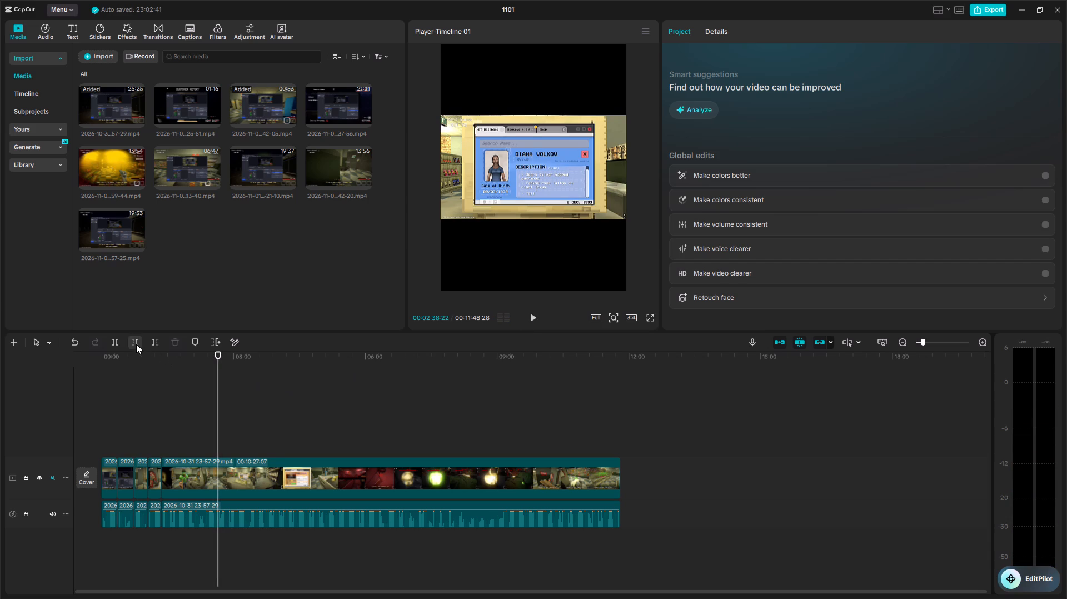
{"action": "left_click", "coordinate": [117, 341]}
{"action": "left_click", "coordinate": [223, 519]}
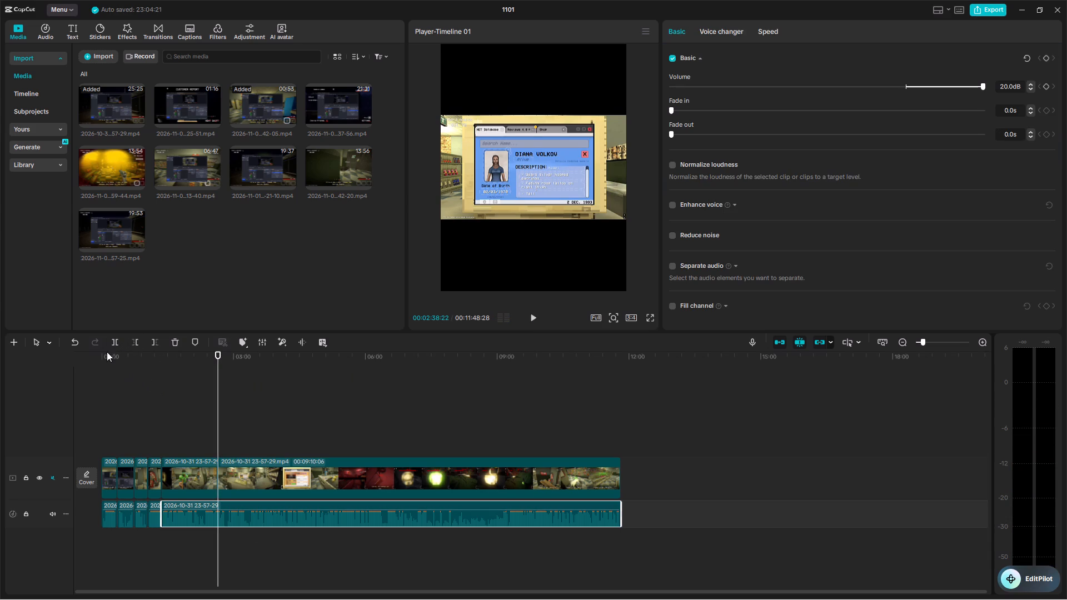
{"action": "left_click", "coordinate": [116, 346]}
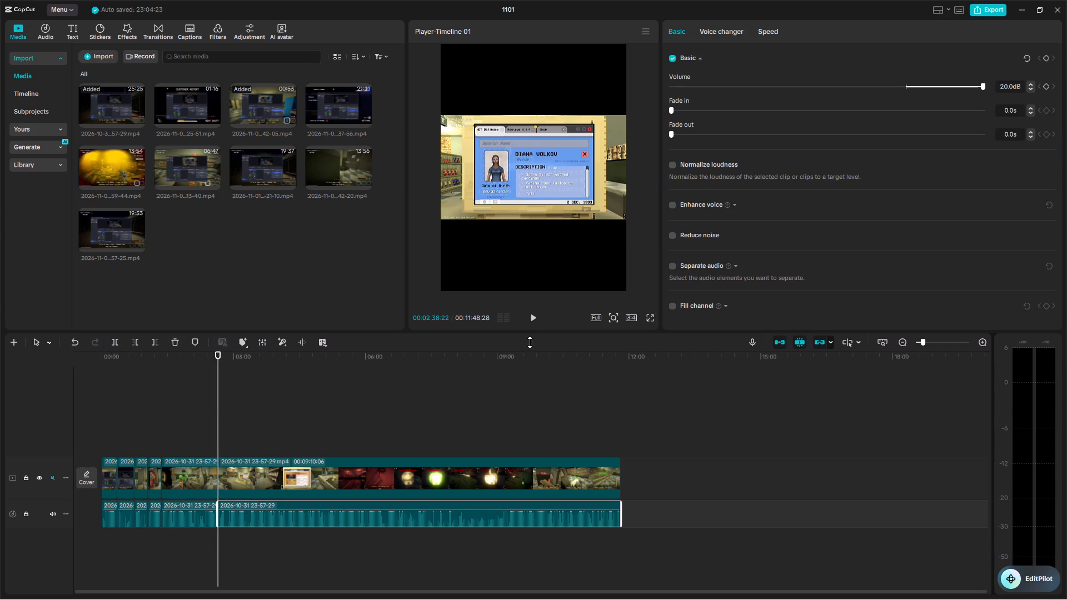
Play on from the 00:02:38:22 cut and go back to around 00:03:10 to examine where to cut next.
{"action": "left_click", "coordinate": [530, 321]}
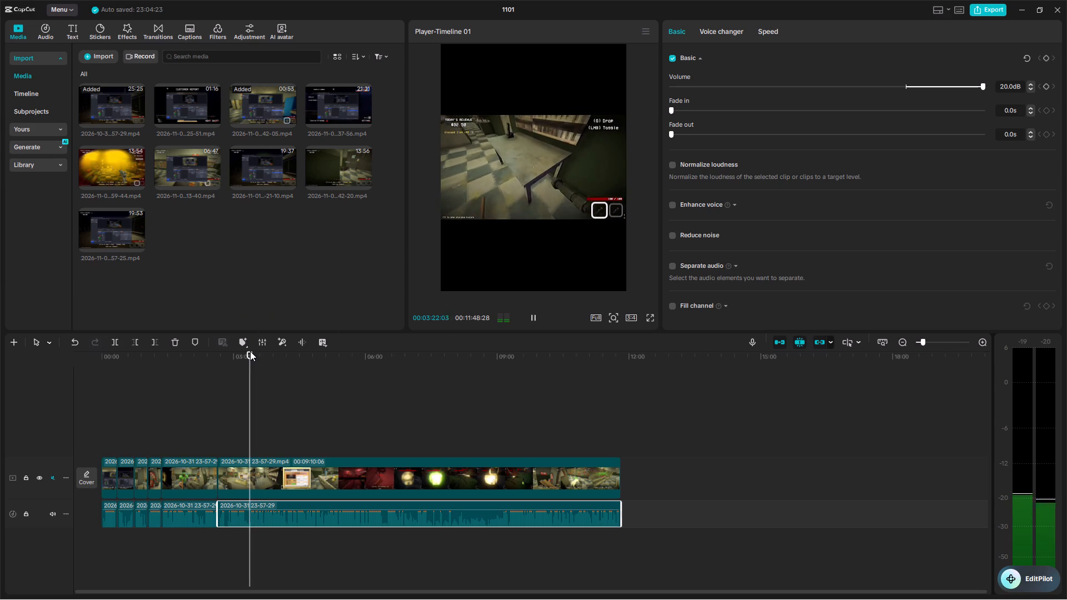
{"action": "left_click_drag", "start_coordinate": [250, 353], "coordinate": [243, 355]}
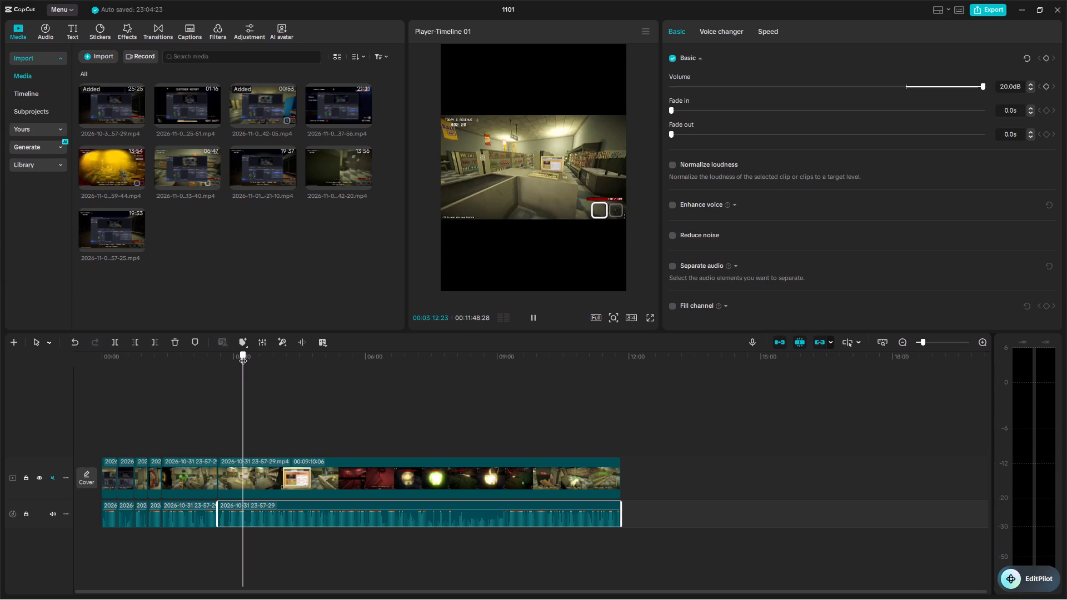
{"action": "left_click_drag", "start_coordinate": [243, 355], "coordinate": [241, 355]}
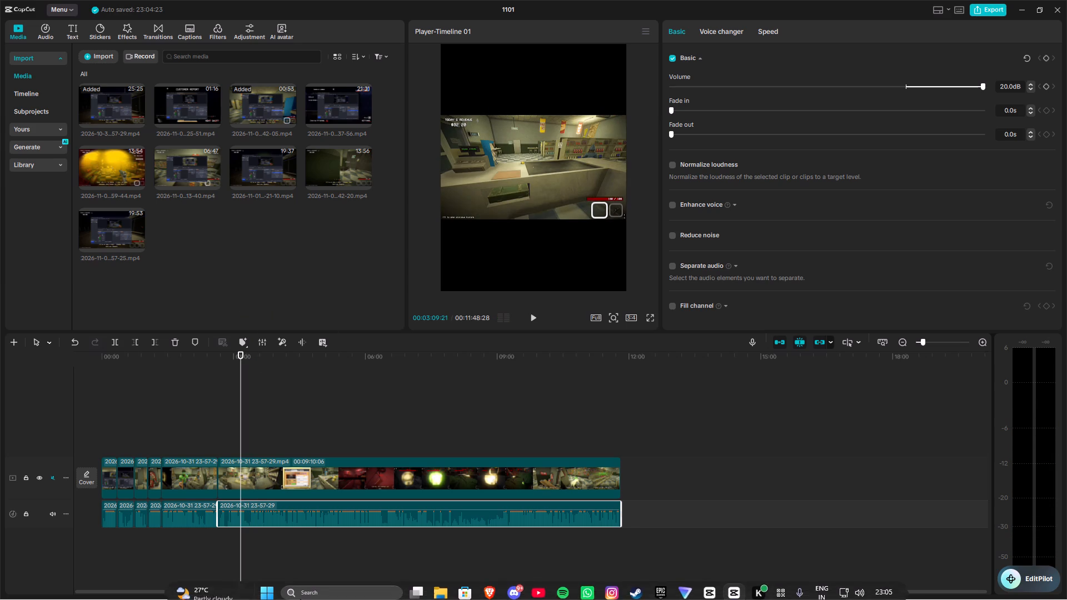
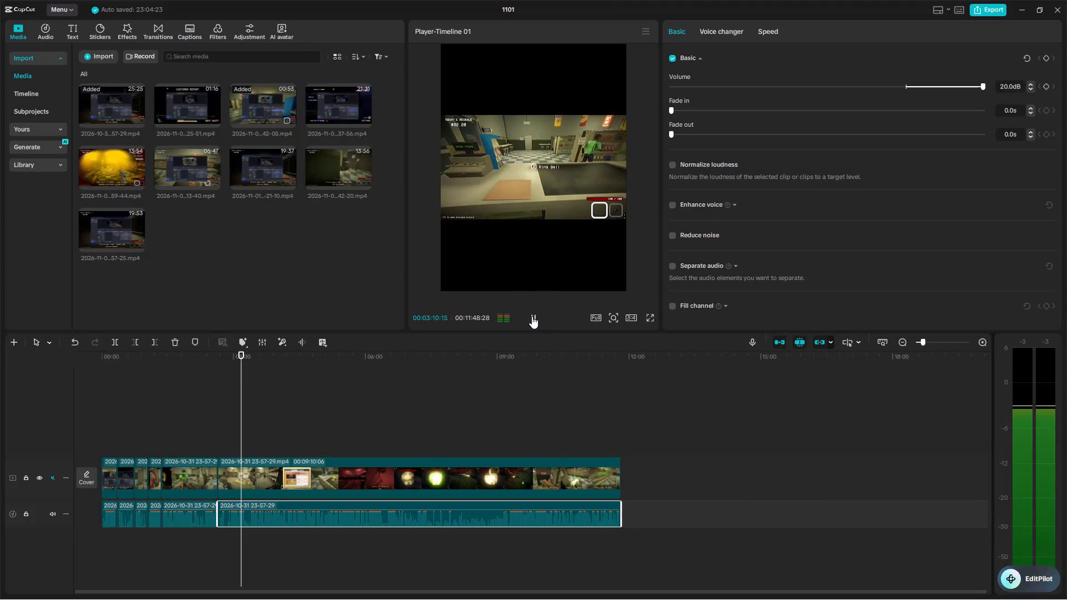
Replay the footage from about 00:03:05 and split both the 23-57-29 video and its extracted audio at 00:03:10:03.
{"action": "left_click", "coordinate": [532, 316]}
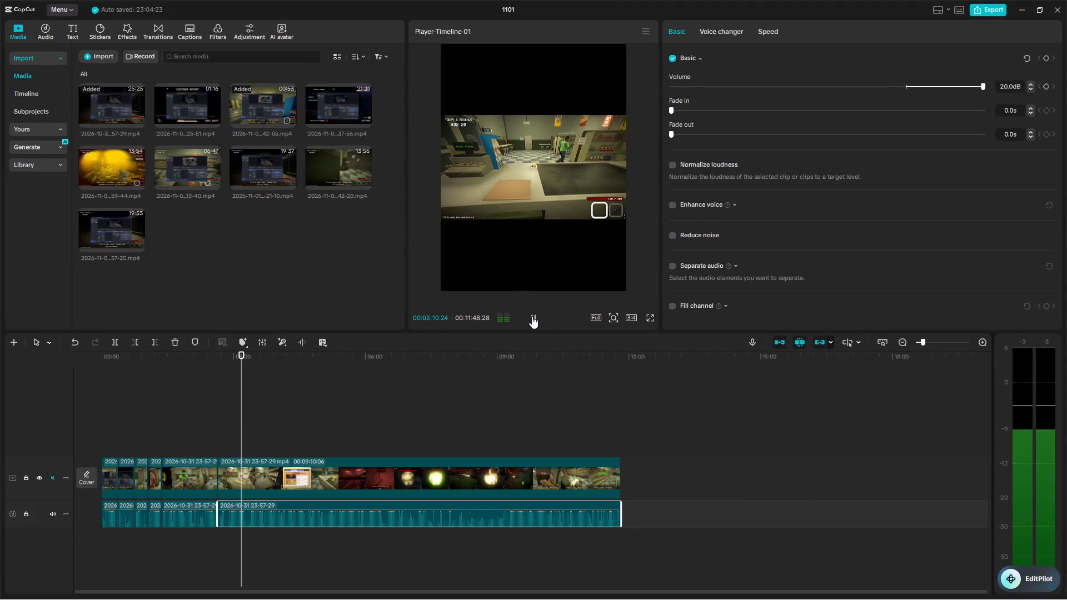
{"action": "left_click", "coordinate": [241, 358]}
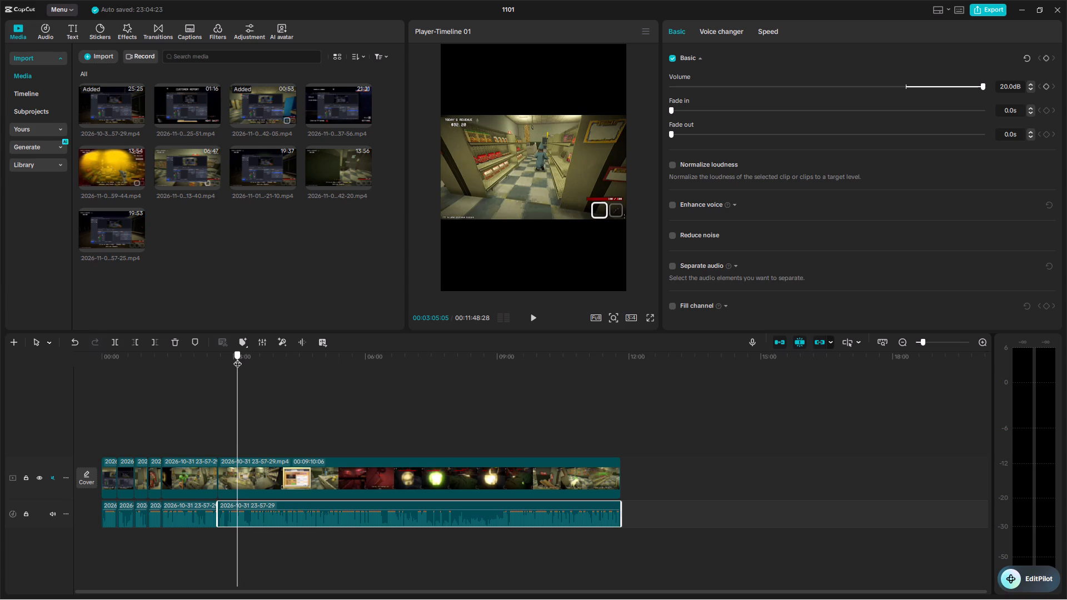
{"action": "left_click", "coordinate": [533, 315]}
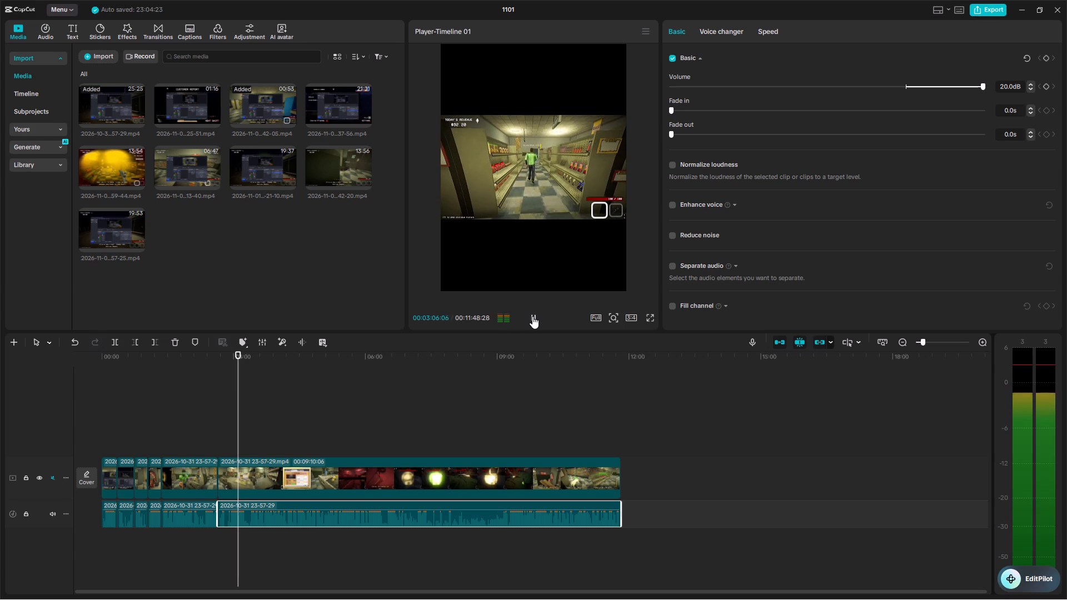
{"action": "left_click", "coordinate": [532, 316]}
{"action": "left_click", "coordinate": [532, 316]}
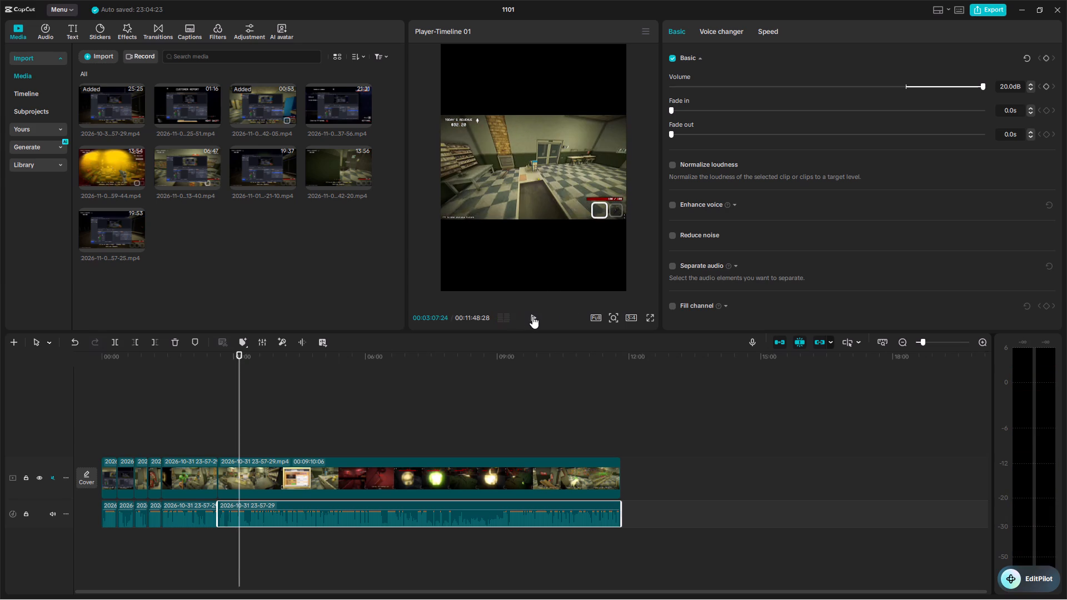
{"action": "triple_click", "coordinate": [532, 316]}
{"action": "left_click", "coordinate": [532, 316]}
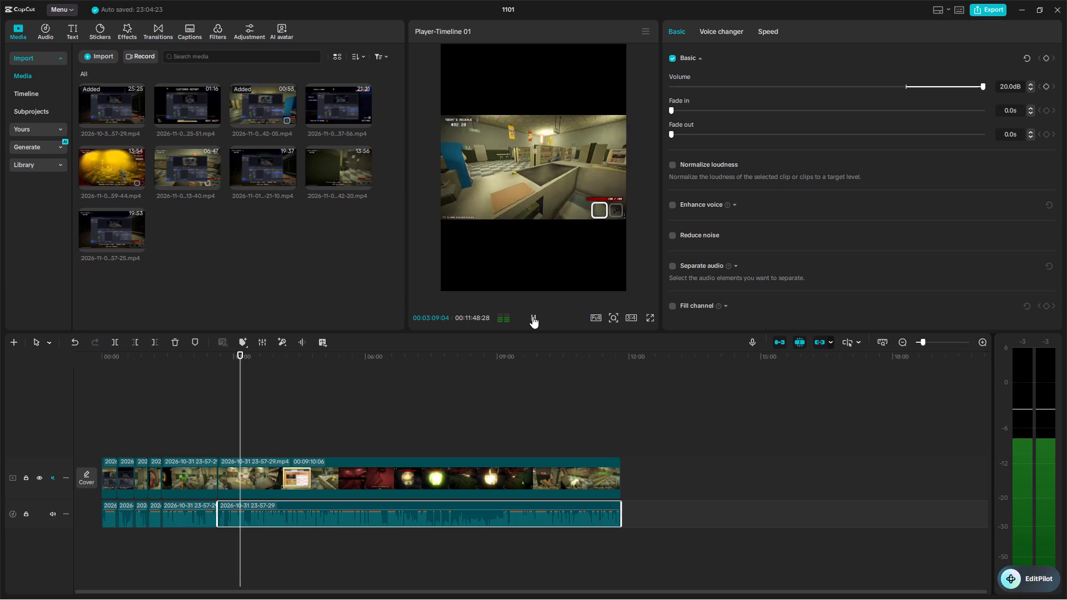
{"action": "left_click", "coordinate": [532, 316]}
{"action": "left_click", "coordinate": [241, 473]}
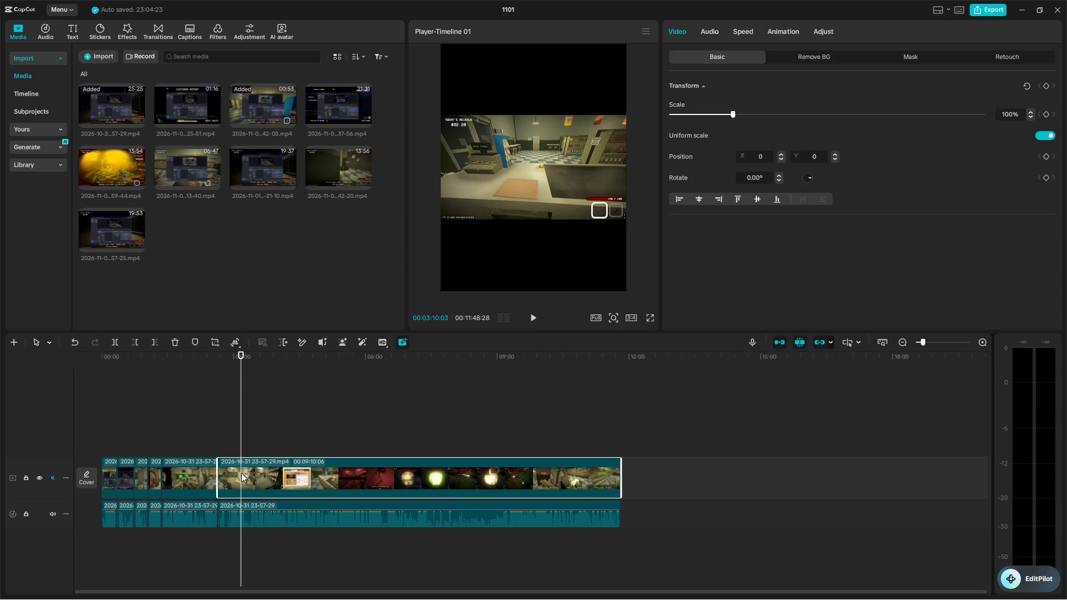
{"action": "left_click", "coordinate": [116, 343]}
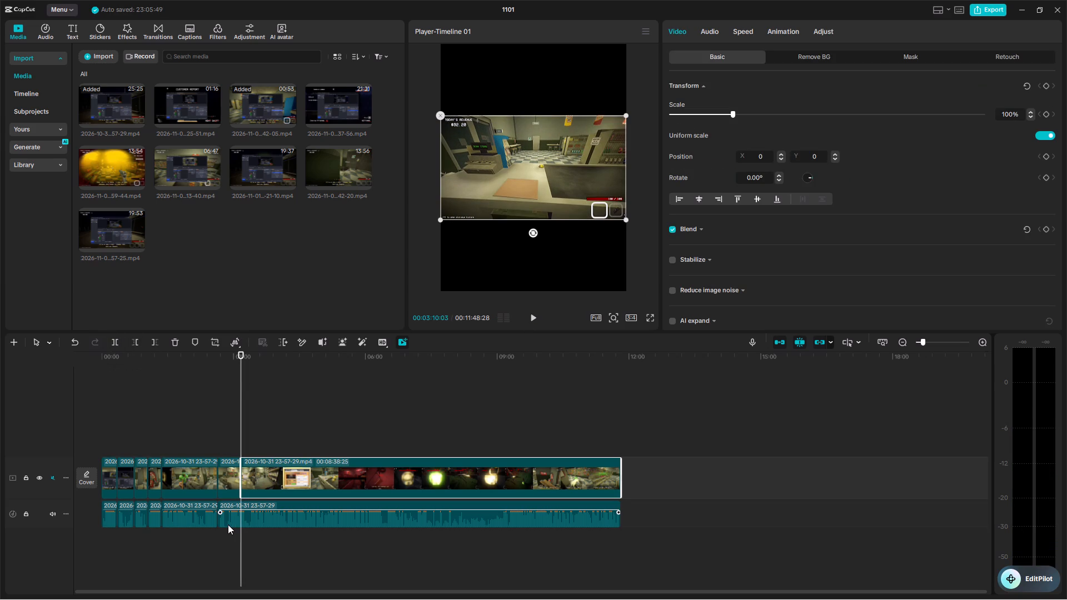
{"action": "left_click", "coordinate": [232, 512]}
{"action": "left_click", "coordinate": [111, 344]}
{"action": "left_click", "coordinate": [291, 414]}
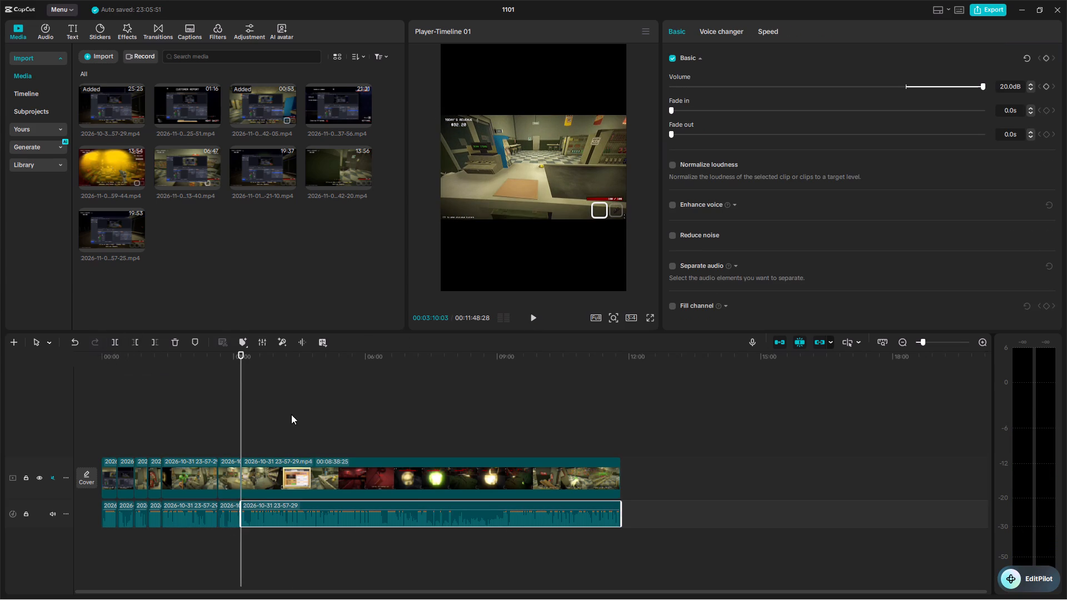
Review the 23-57-29 footage following the 00:03:10:03 cut to examine where the unwanted section ends.
{"action": "left_click_drag", "start_coordinate": [285, 359], "coordinate": [242, 368]}
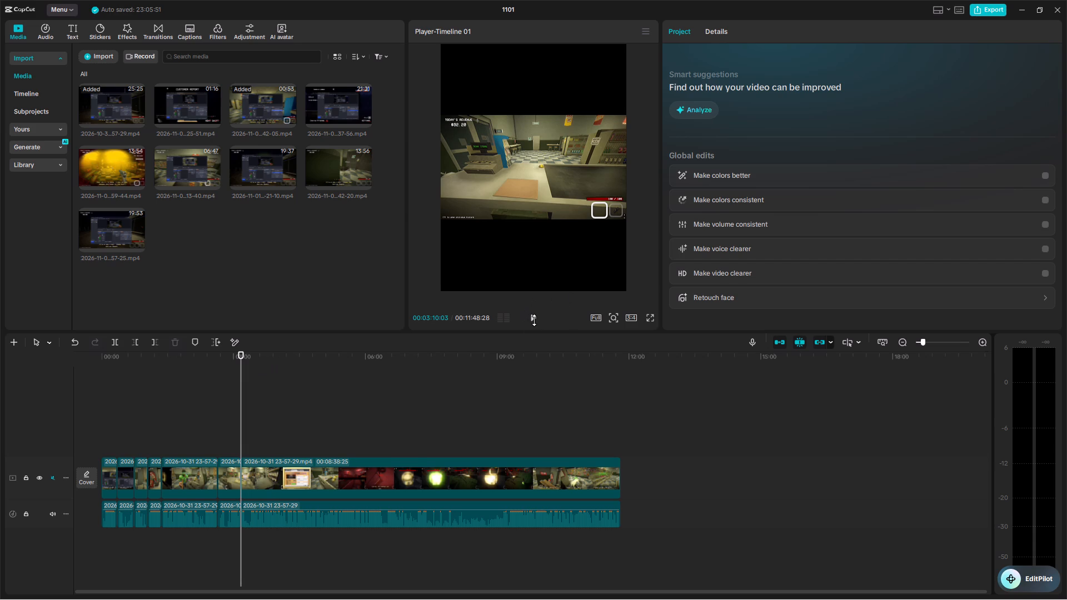